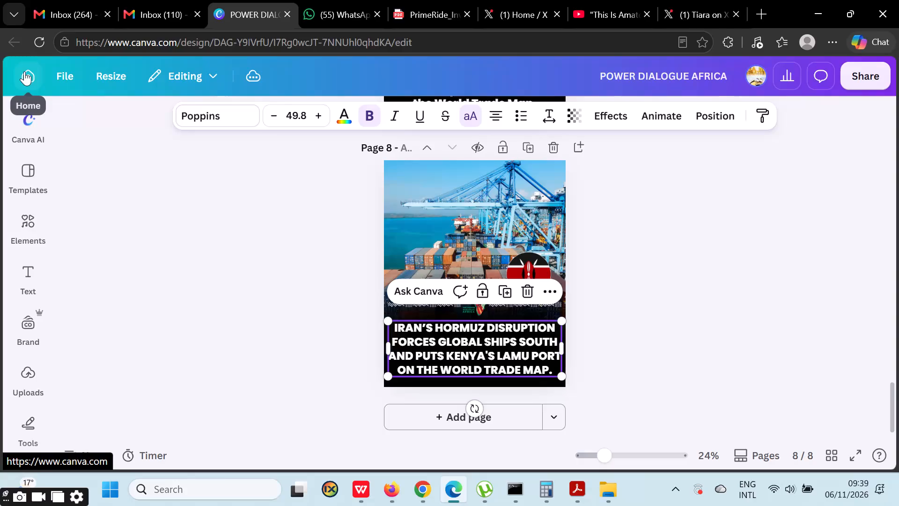
# Leave the open design for the home page and search for "news" to find the matching existing designs.
pyautogui.click(24, 71)
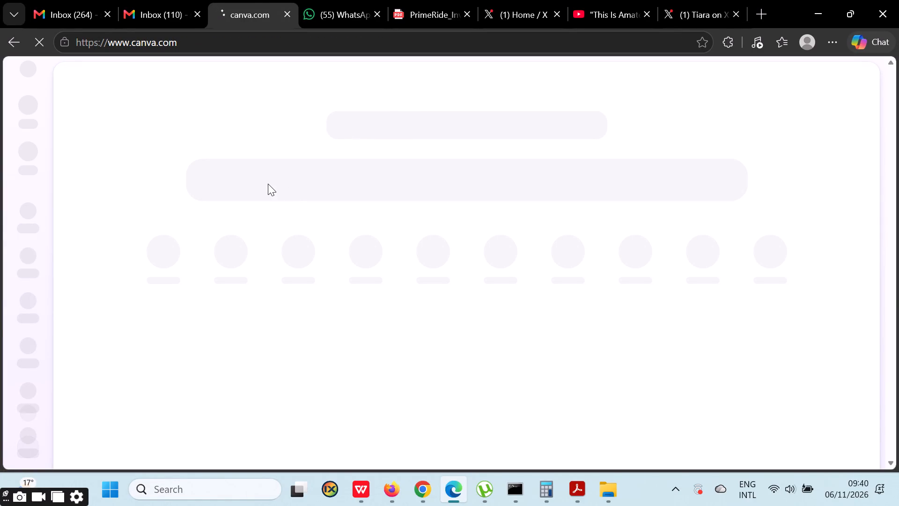
pyautogui.click(296, 209)
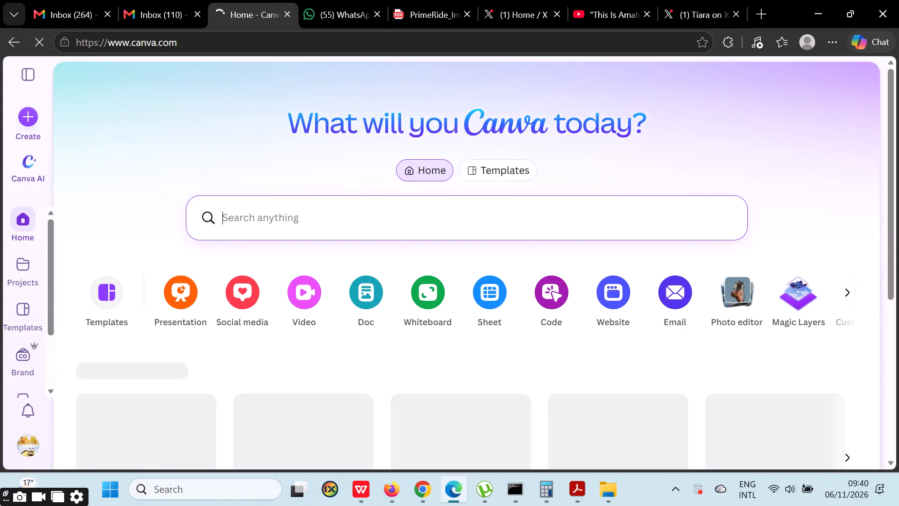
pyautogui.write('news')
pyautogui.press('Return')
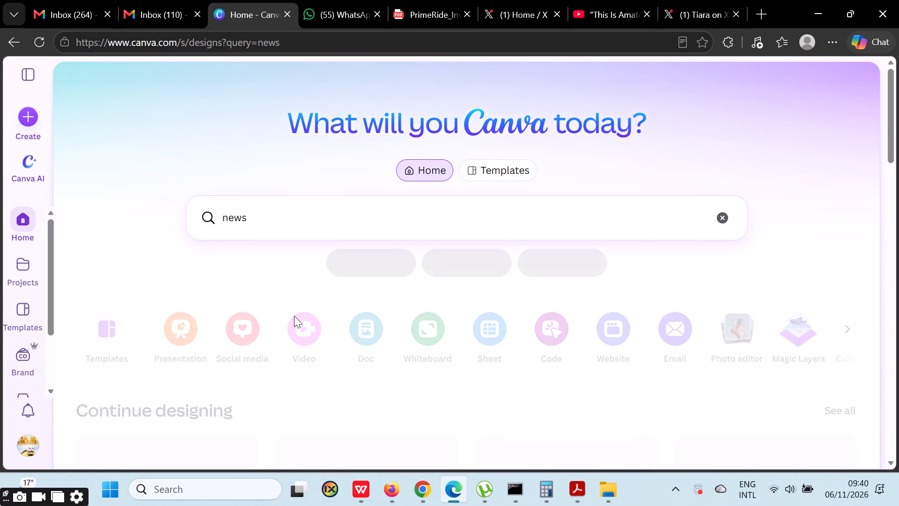
pyautogui.scroll(-1, 421, 223)
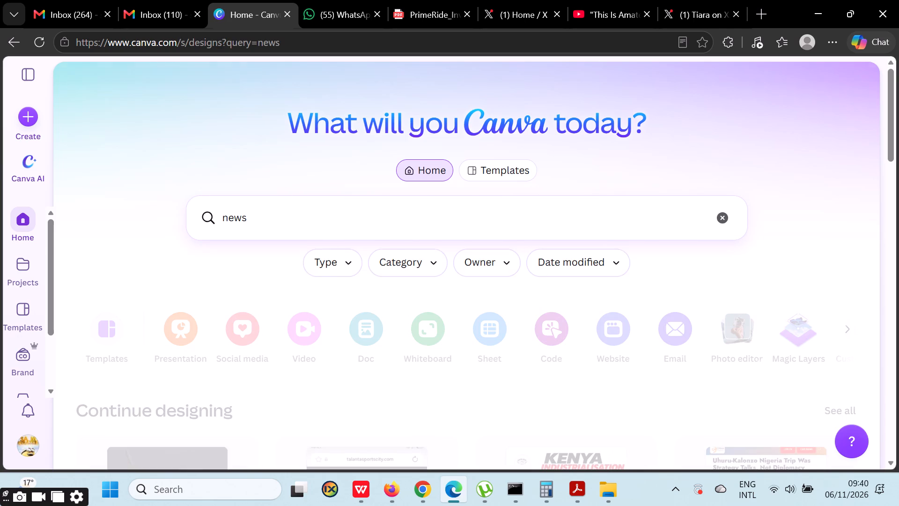
pyautogui.scroll(-3, 421, 223)
pyautogui.scroll(2, 343, 246)
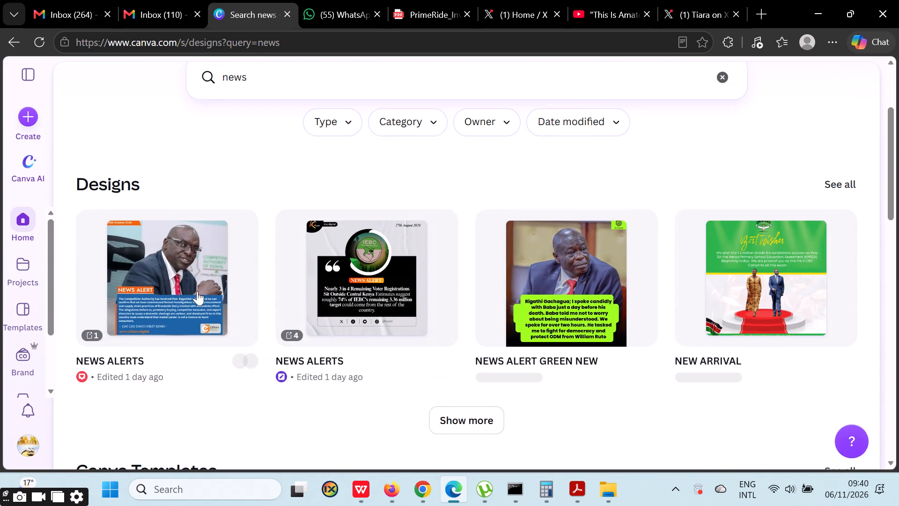
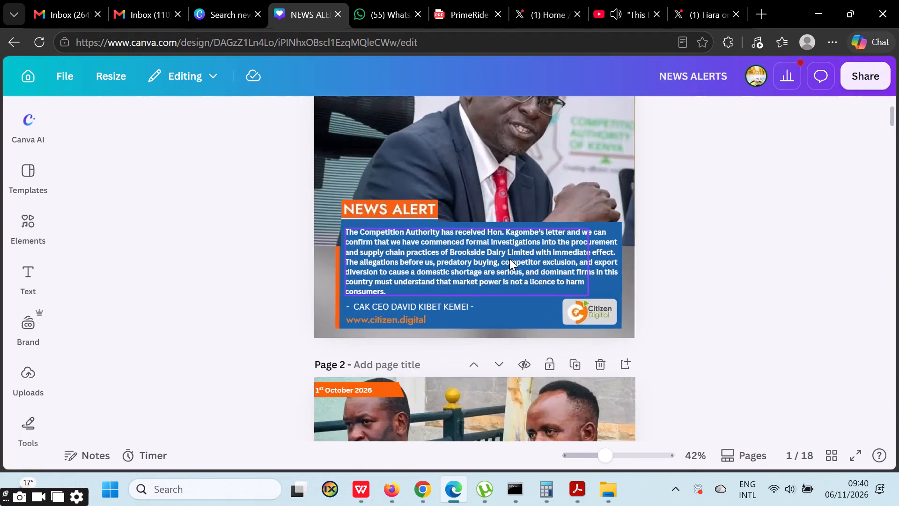
# Replace the page 1 news alert body text with "KRA hits KSh1 trillion revenue milestone ahead of schedule.".
pyautogui.tripleClick(547, 255)
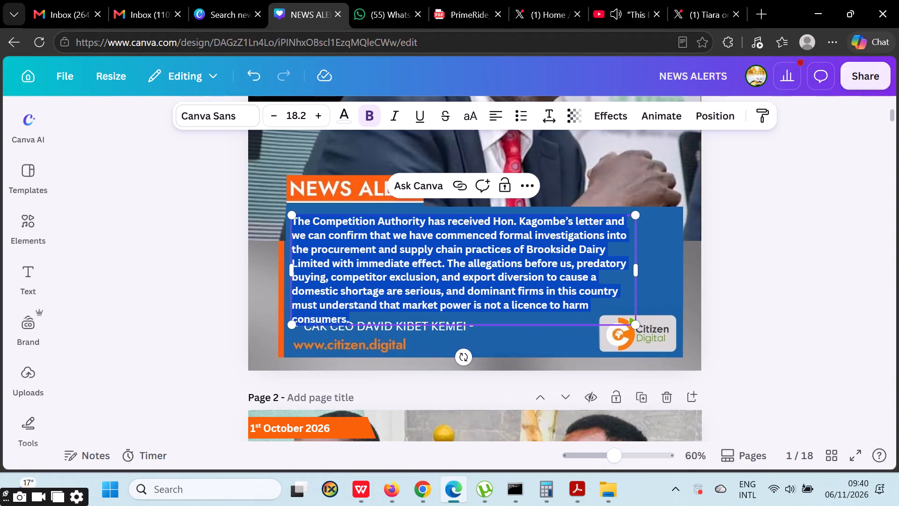
pyautogui.hotkey('ctrl', 'v')
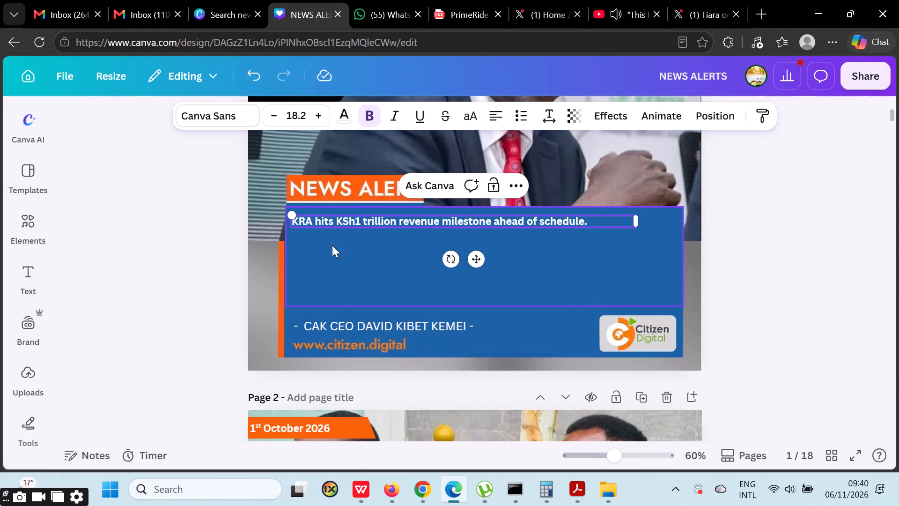
pyautogui.doubleClick(848, 233)
# Narrow the KRA headline text box on page 1 to a width of about 695.
pyautogui.click(584, 225)
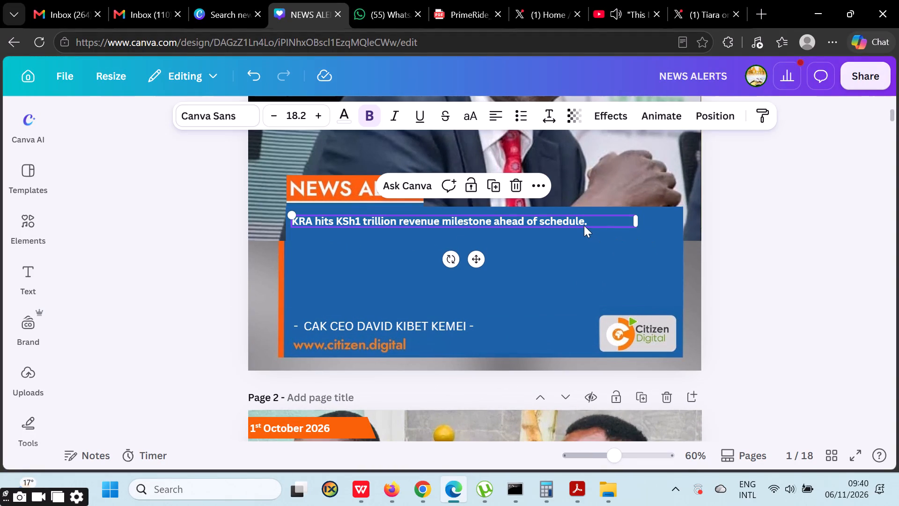
pyautogui.moveTo(639, 221); pyautogui.dragTo(586, 224)
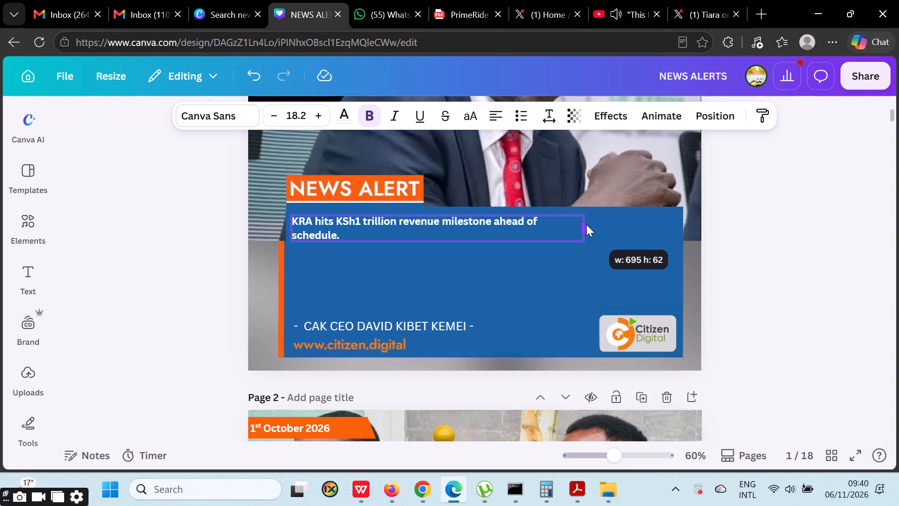
# Enlarge the KRA headline on page 1 to about font size 42.7 on two lines and lower it within the blue box.
pyautogui.moveTo(586, 224); pyautogui.dragTo(445, 225)
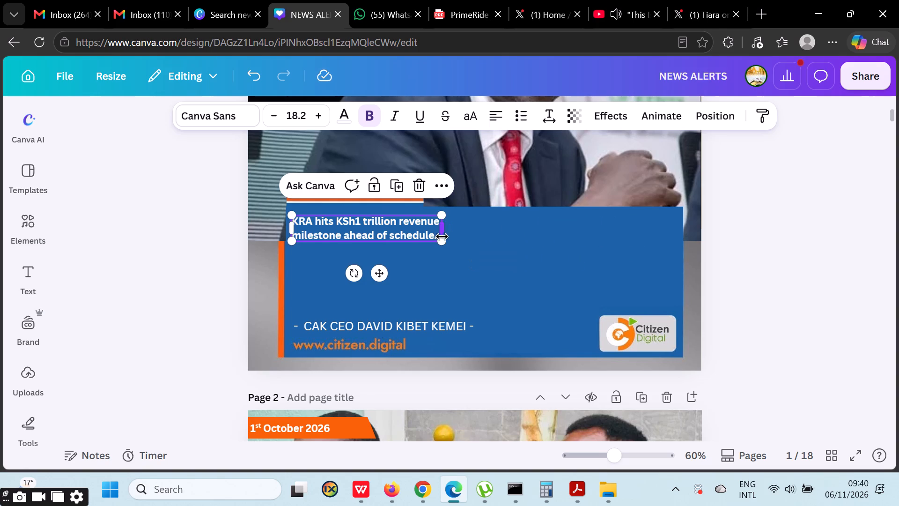
pyautogui.moveTo(442, 240); pyautogui.dragTo(639, 295)
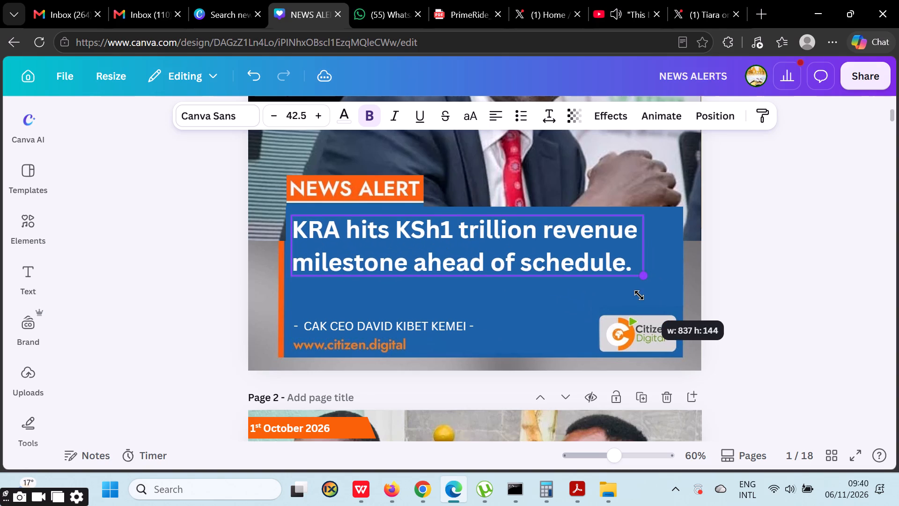
pyautogui.moveTo(639, 295); pyautogui.dragTo(641, 295)
pyautogui.moveTo(540, 251); pyautogui.dragTo(542, 265)
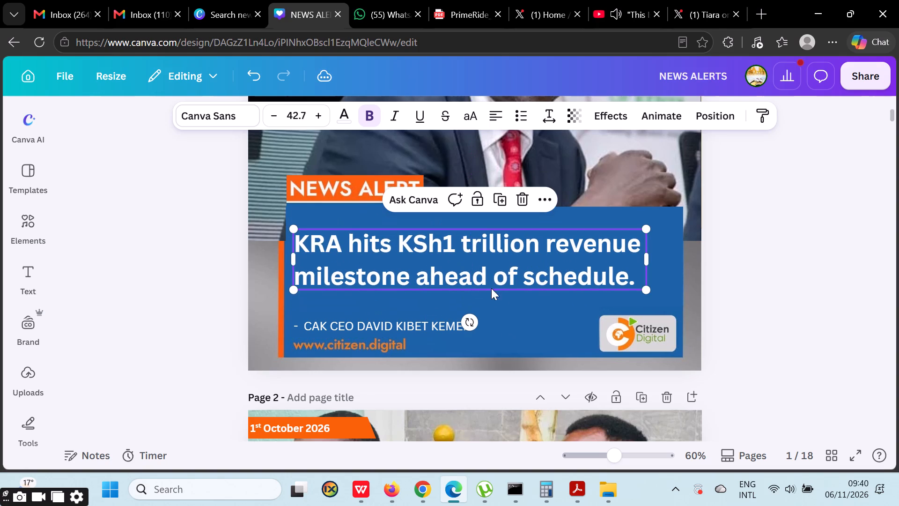
# Delete the CAK CEO attribution line above the website address on page 1.
pyautogui.click(406, 321)
pyautogui.press('Delete')
pyautogui.doubleClick(818, 232)
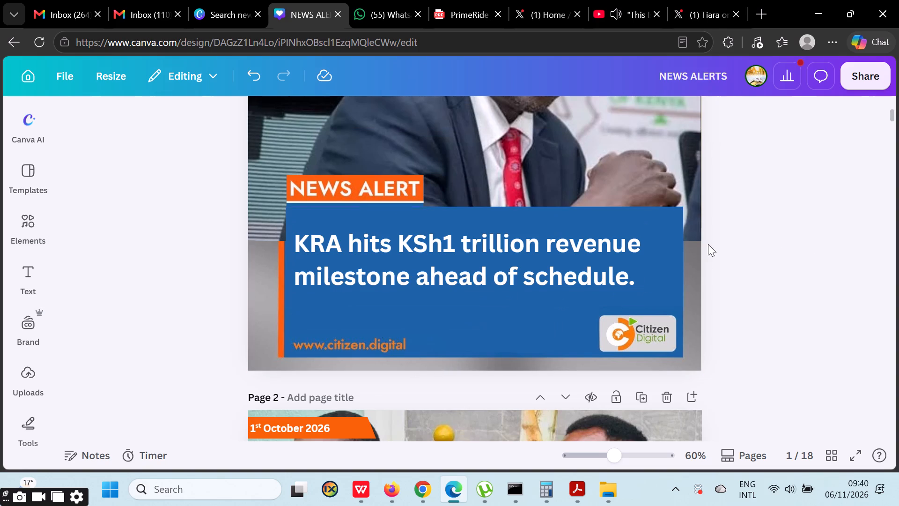
# Enlarge the KRA headline to about font size 45.3, keep it on two lines, and position it inside the blue box.
pyautogui.moveTo(544, 257); pyautogui.dragTo(549, 254)
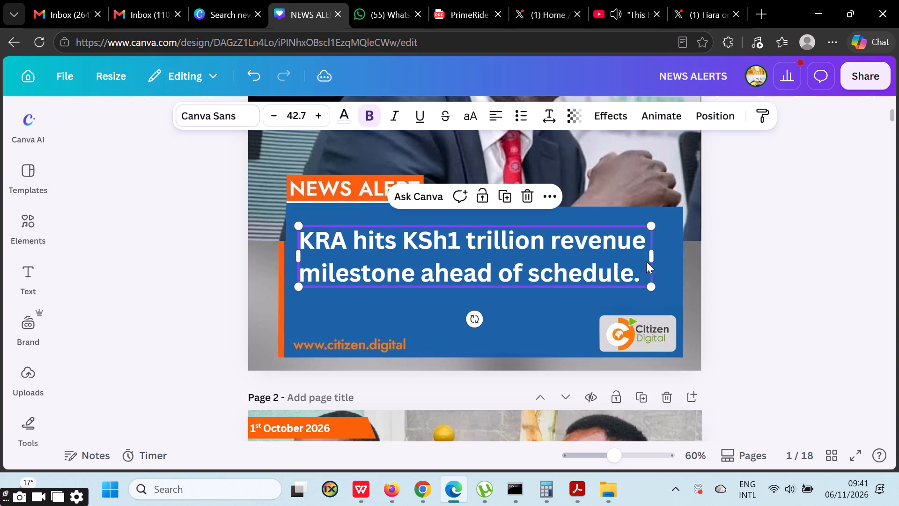
pyautogui.moveTo(659, 256); pyautogui.dragTo(608, 258)
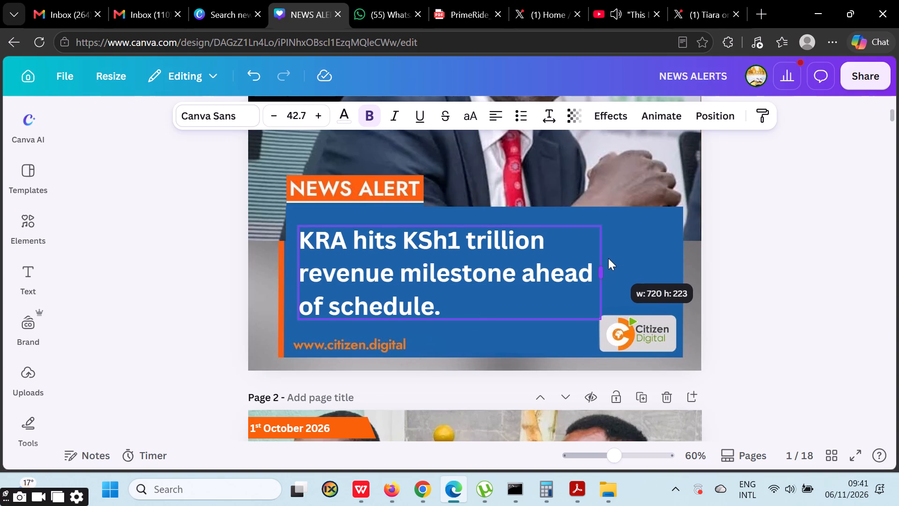
pyautogui.moveTo(608, 258); pyautogui.dragTo(617, 258)
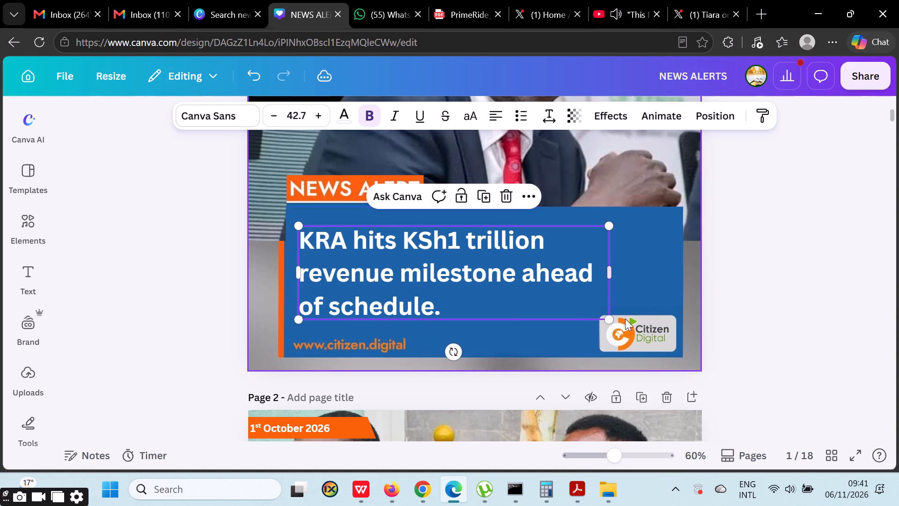
pyautogui.moveTo(612, 321); pyautogui.dragTo(634, 319)
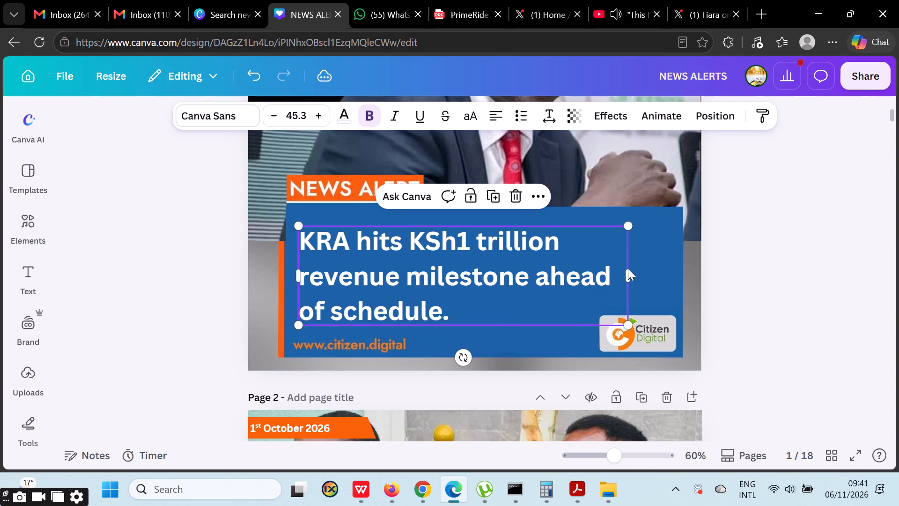
pyautogui.moveTo(628, 267); pyautogui.dragTo(622, 262)
pyautogui.moveTo(634, 273); pyautogui.dragTo(701, 257)
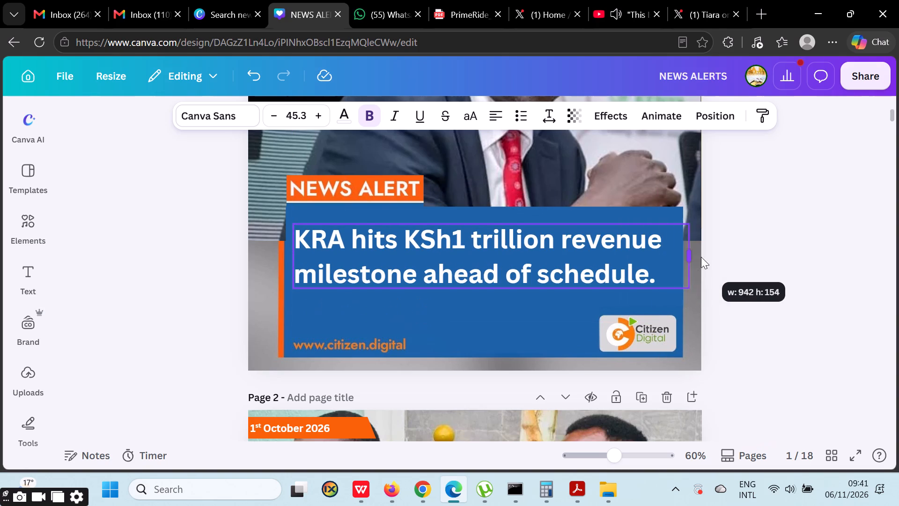
pyautogui.moveTo(701, 257); pyautogui.dragTo(675, 264)
pyautogui.doubleClick(756, 222)
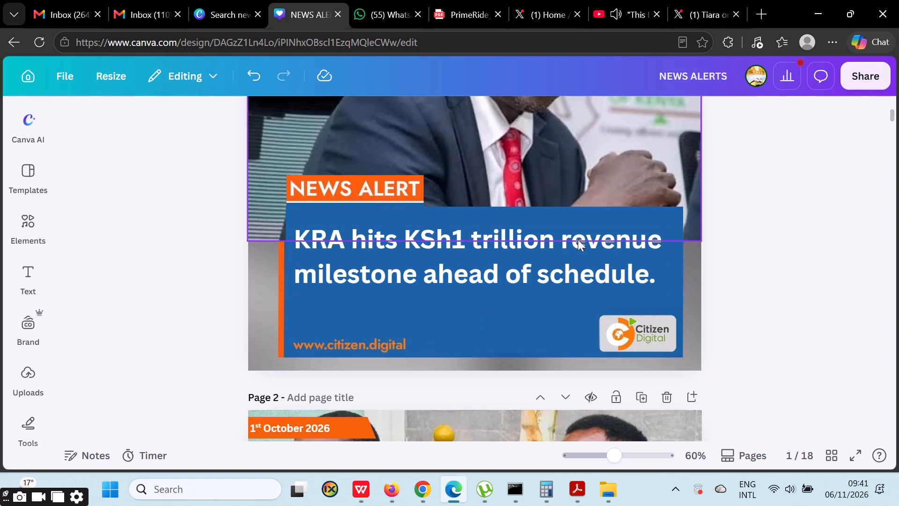
pyautogui.moveTo(572, 239); pyautogui.dragTo(571, 253)
pyautogui.click(743, 253)
# Change the date in page 1's orange banner to 6th November 2026.
pyautogui.keyDown('ctrl'); pyautogui.scroll(-3, 736, 258); pyautogui.keyUp('ctrl')
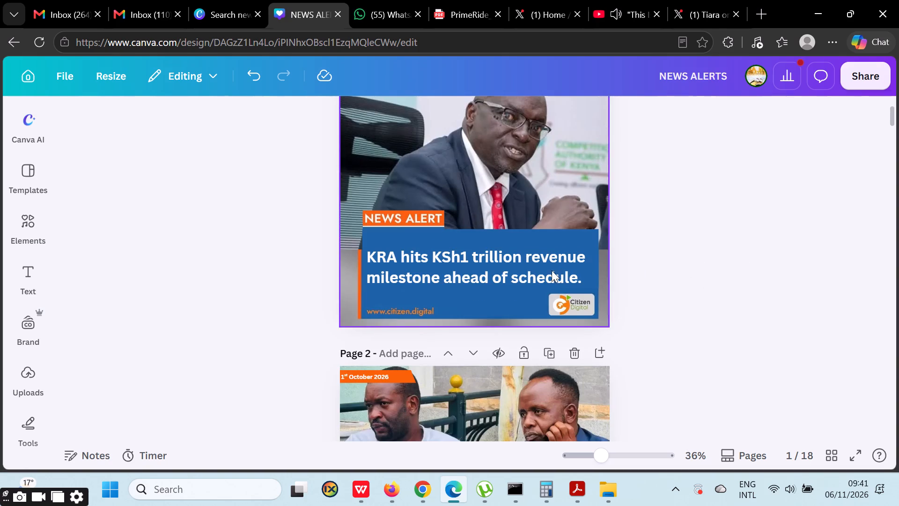
pyautogui.scroll(2, 551, 271)
pyautogui.keyDown('ctrl'); pyautogui.scroll(1, 387, 166); pyautogui.keyUp('ctrl')
pyautogui.keyDown('ctrl'); pyautogui.scroll(-1, 387, 166); pyautogui.keyUp('ctrl')
pyautogui.keyDown('ctrl'); pyautogui.scroll(5, 387, 167); pyautogui.keyUp('ctrl')
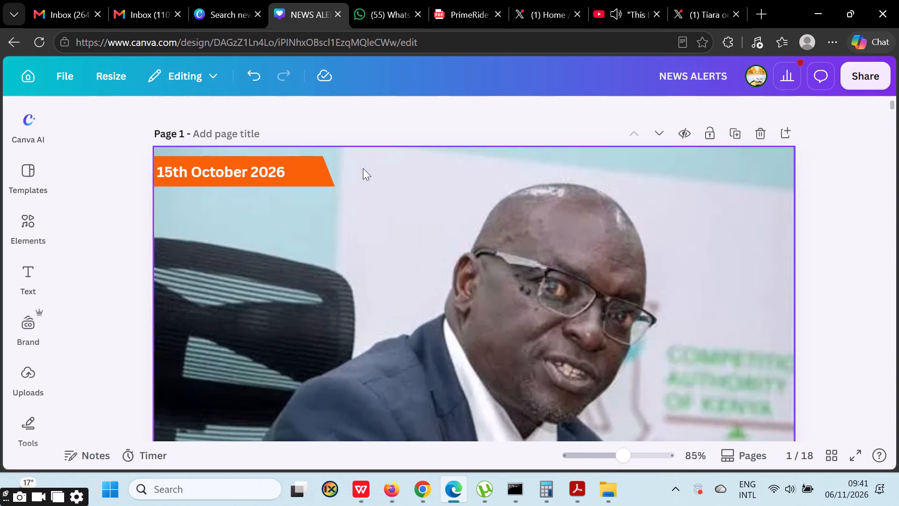
pyautogui.doubleClick(170, 174)
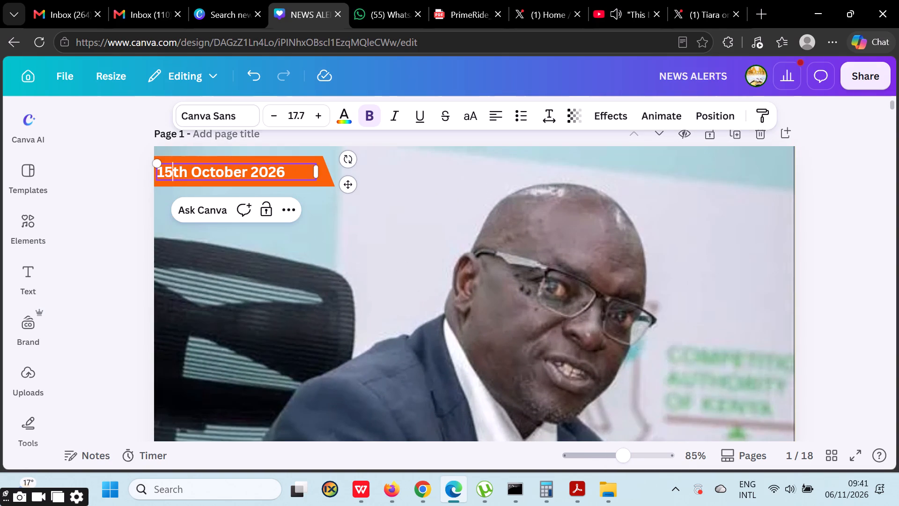
pyautogui.moveTo(172, 174); pyautogui.dragTo(155, 175)
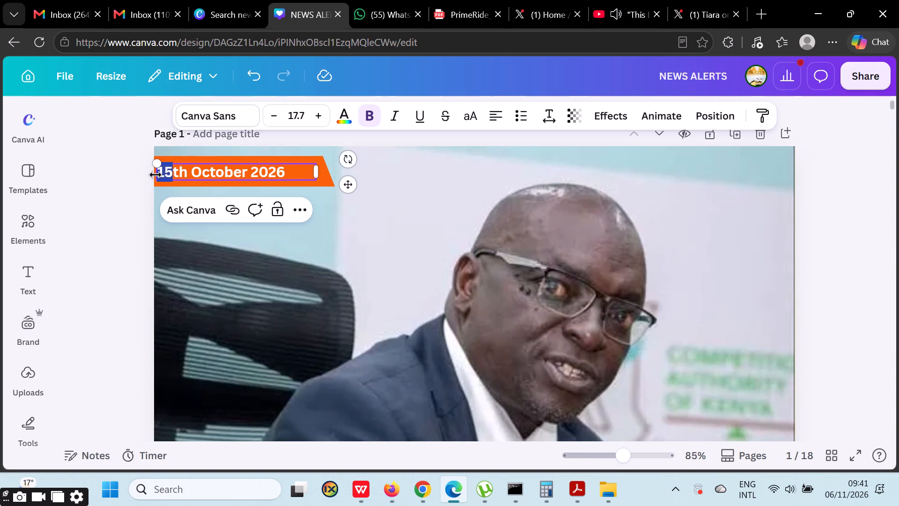
pyautogui.press('6')
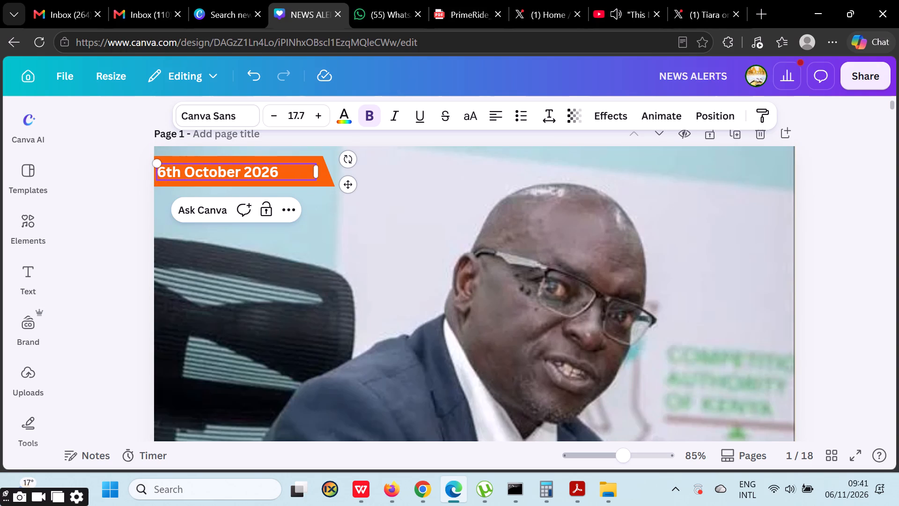
pyautogui.moveTo(184, 175); pyautogui.dragTo(242, 176)
pyautogui.write('November')
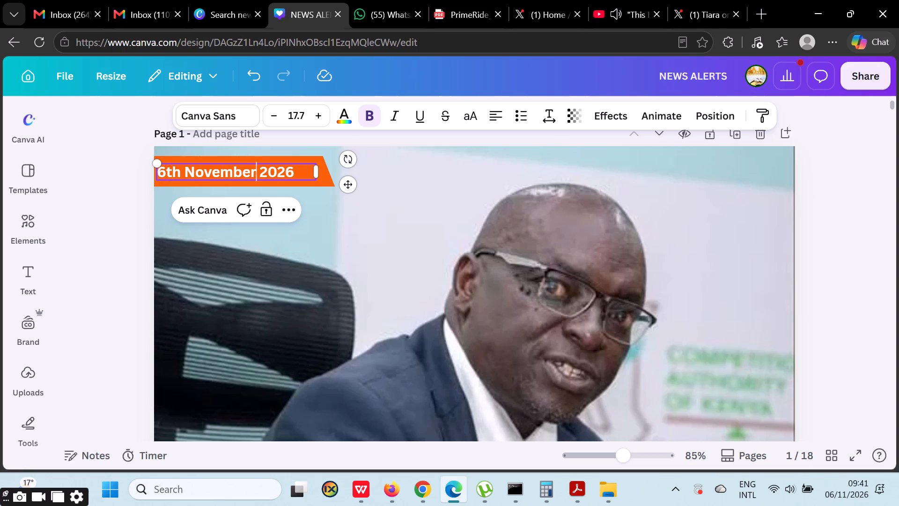
pyautogui.click(824, 199)
# Switch to Google Chrome and search for images of KRA.
pyautogui.click(428, 485)
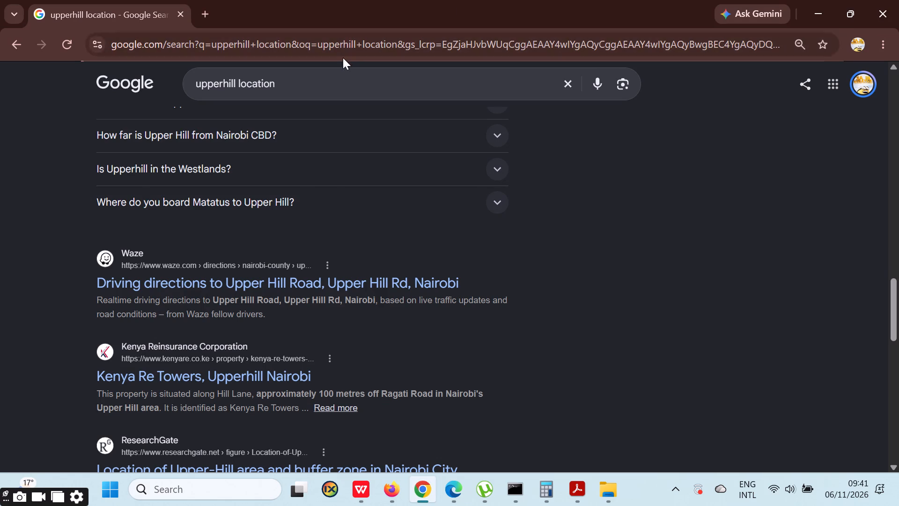
pyautogui.click(342, 45)
pyautogui.write('KR')
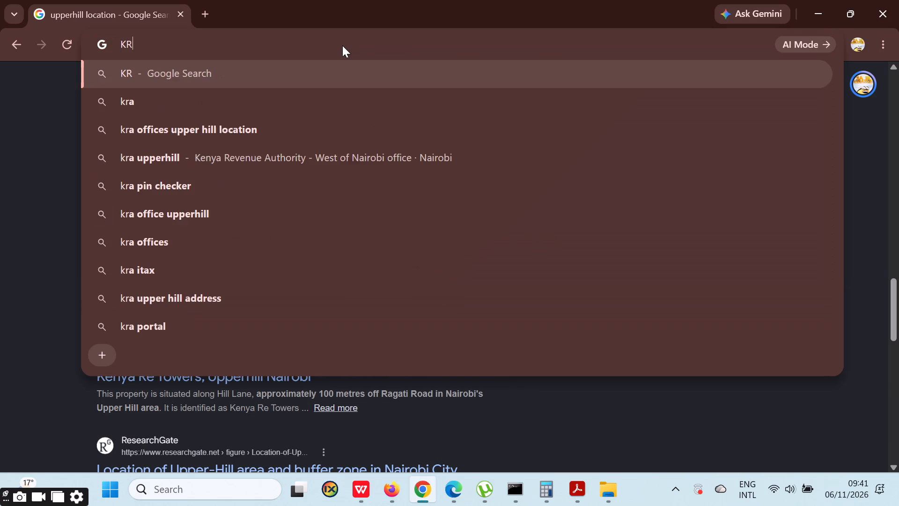
pyautogui.press('a')
pyautogui.press('Return')
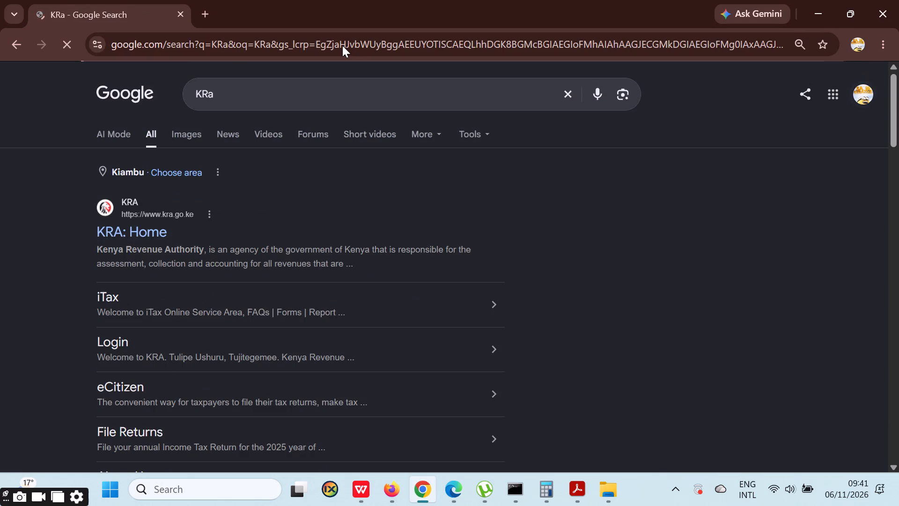
pyautogui.click(342, 43)
pyautogui.write('KRA')
pyautogui.press('Return')
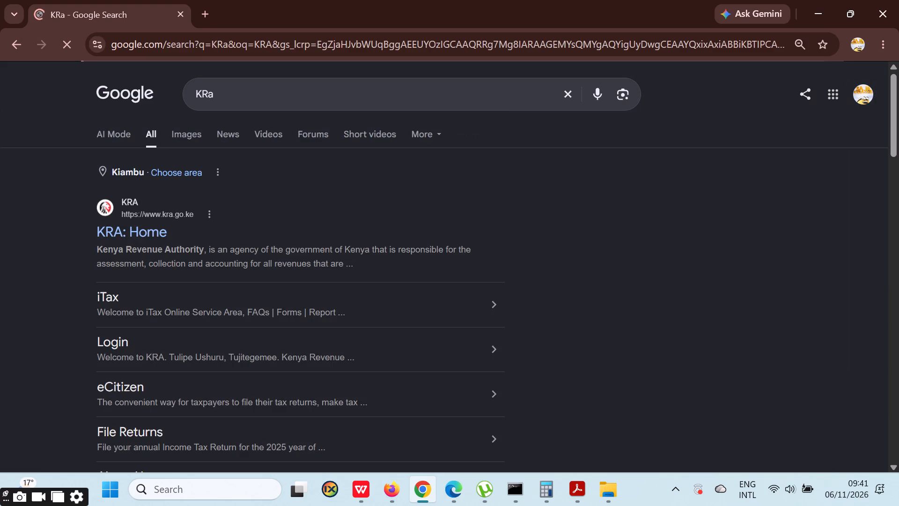
pyautogui.click(185, 134)
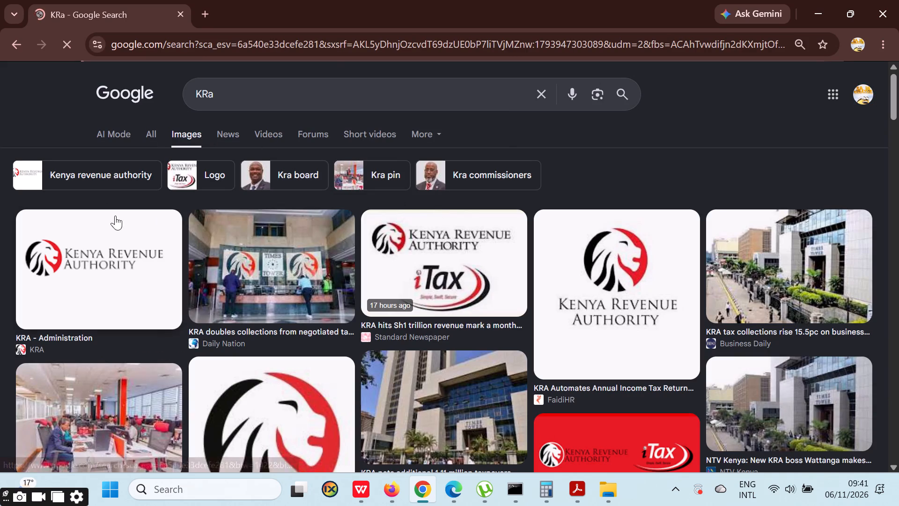
# Open the Daily Nation article behind the Times Tower reception photo from the image results and examine its lead picture.
pyautogui.scroll(-4, 211, 216)
pyautogui.scroll(-2, 273, 211)
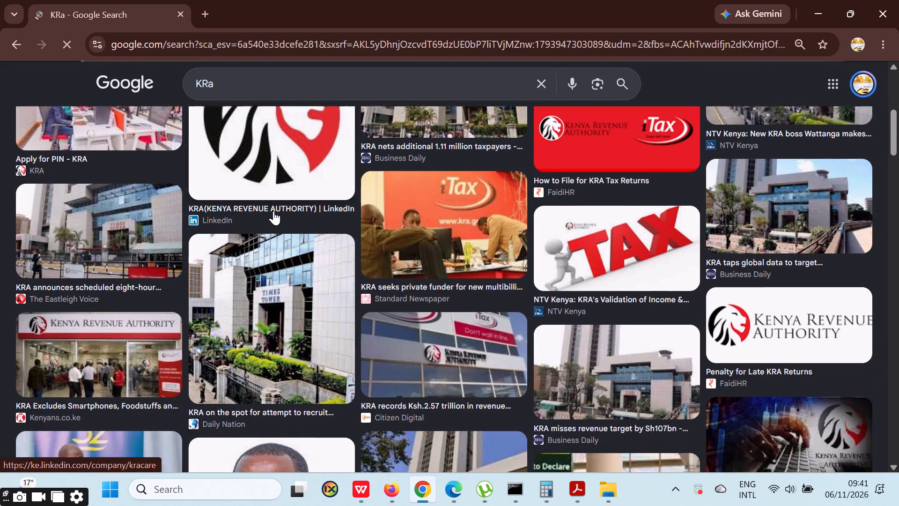
pyautogui.scroll(4, 500, 222)
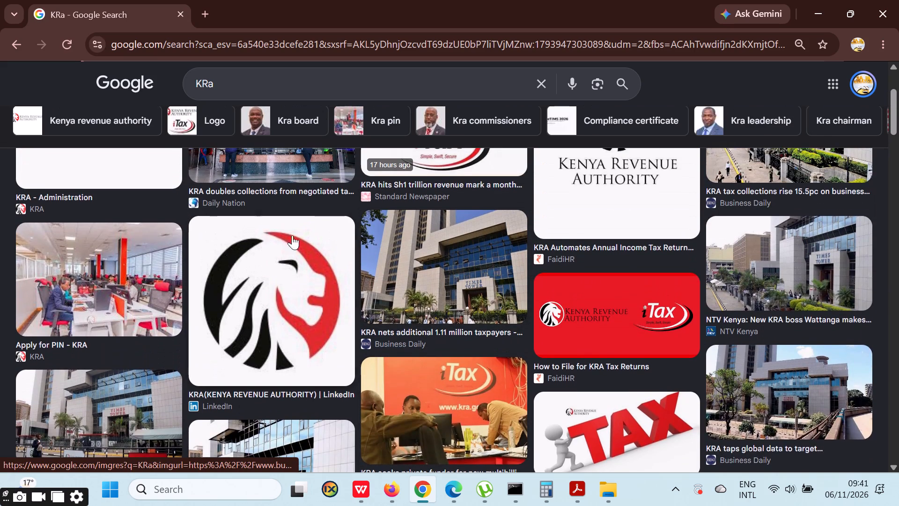
pyautogui.scroll(1, 324, 236)
pyautogui.scroll(1, 366, 239)
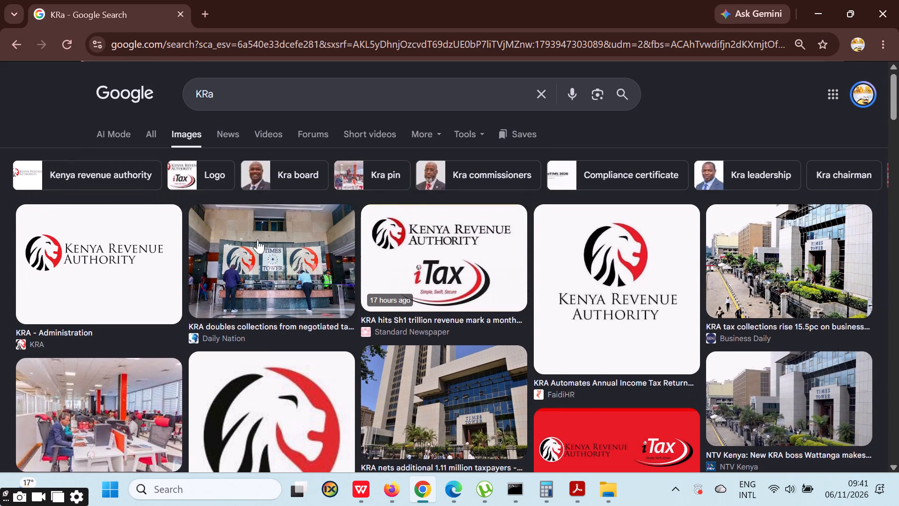
pyautogui.click(258, 239)
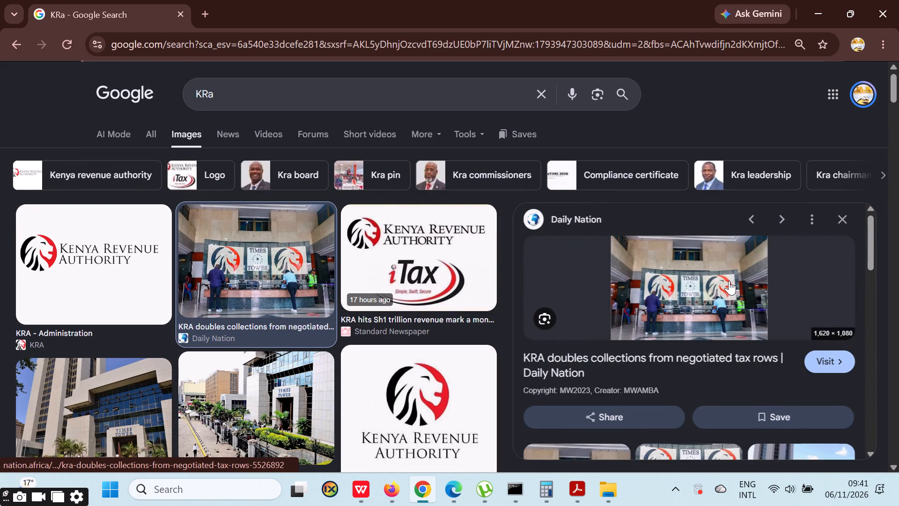
pyautogui.click(729, 281)
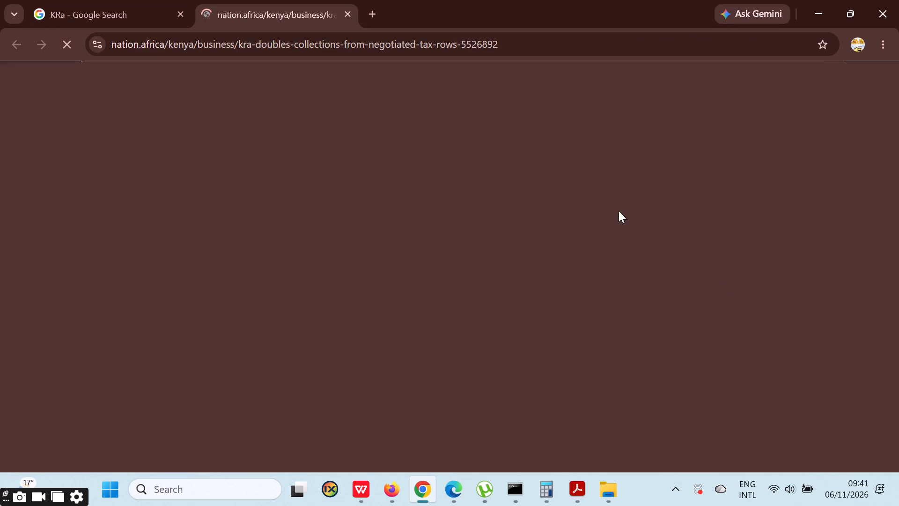
pyautogui.scroll(-5, 575, 206)
pyautogui.scroll(1, 575, 208)
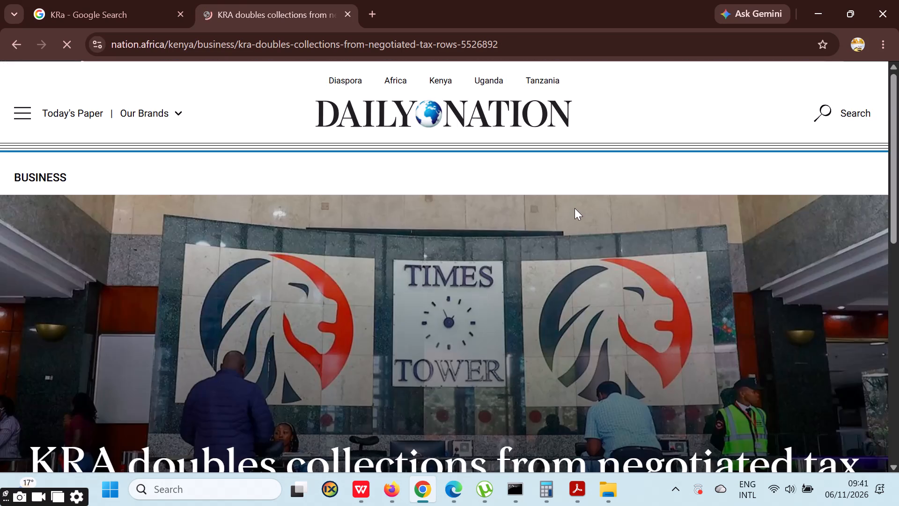
pyautogui.scroll(-7, 575, 208)
pyautogui.scroll(1, 575, 211)
pyautogui.scroll(-2, 575, 211)
pyautogui.scroll(5, 421, 181)
# Return to the KRA image results and look through them for a suitable Kenya Revenue Authority photo.
pyautogui.click(102, 0)
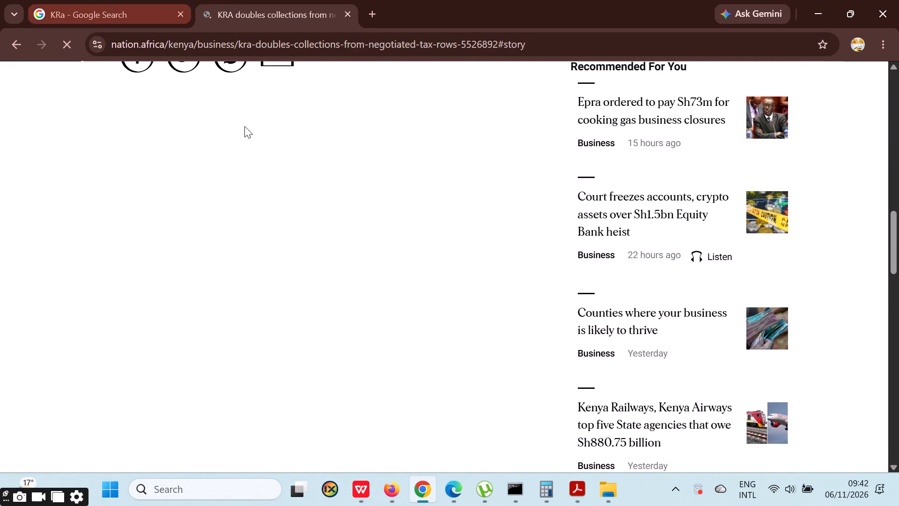
pyautogui.scroll(1, 533, 343)
pyautogui.scroll(-3, 671, 334)
pyautogui.scroll(-1, 818, 339)
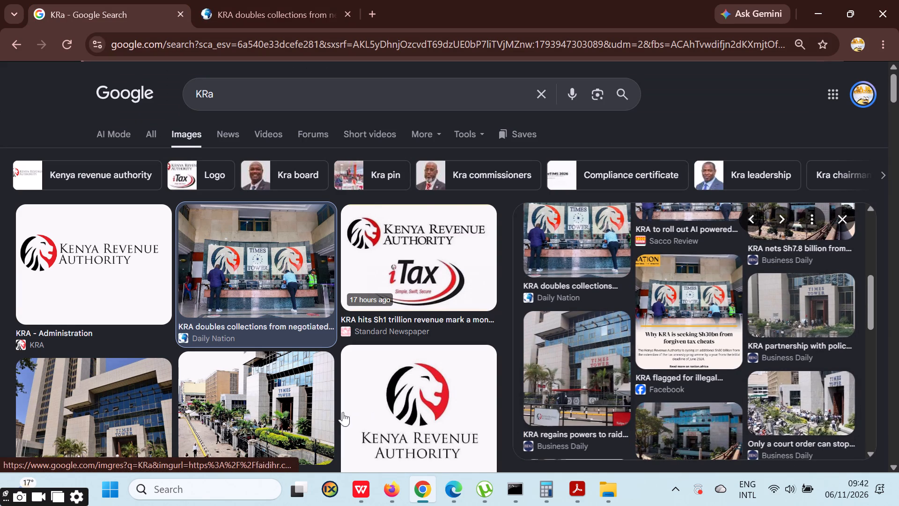
pyautogui.scroll(-1, 300, 357)
pyautogui.scroll(3, 209, 338)
pyautogui.scroll(-1, 209, 338)
pyautogui.scroll(1, 209, 338)
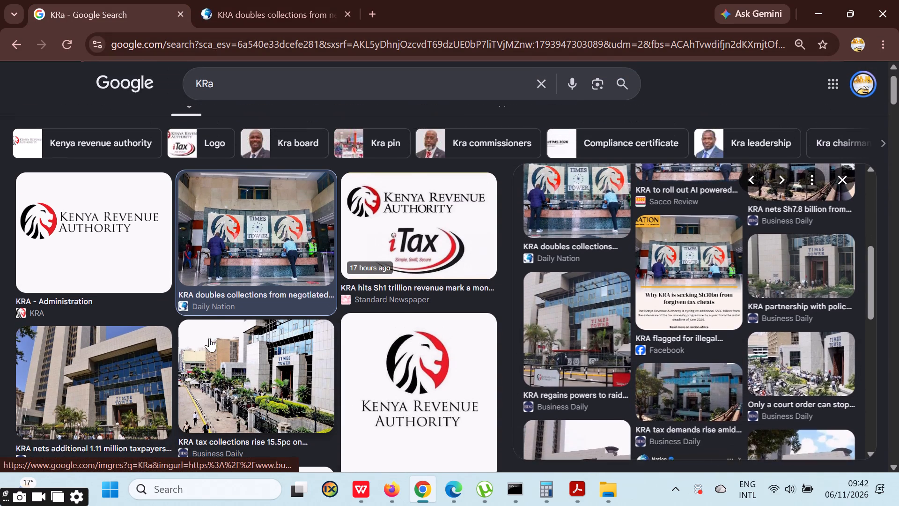
pyautogui.scroll(-1, 339, 329)
pyautogui.scroll(1, 339, 329)
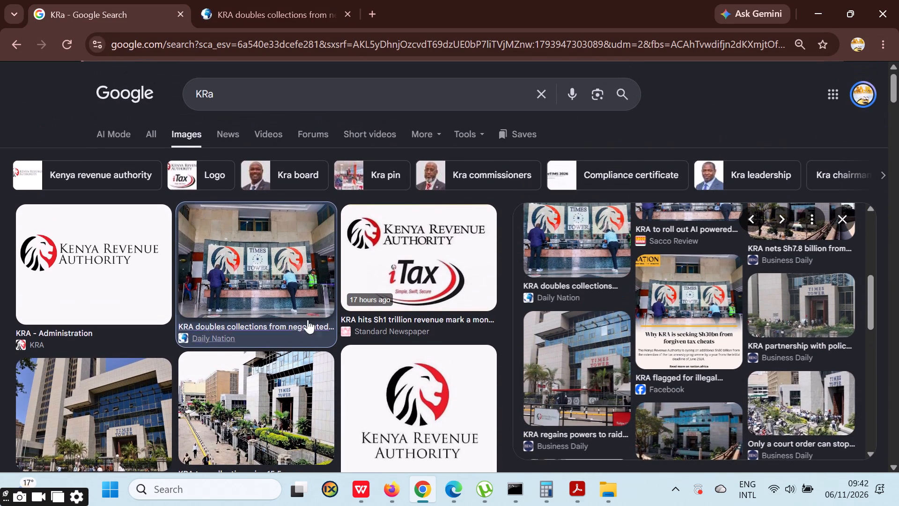
pyautogui.scroll(-1, 211, 226)
pyautogui.scroll(1, 211, 228)
pyautogui.scroll(-1, 211, 229)
pyautogui.scroll(1, 211, 229)
pyautogui.scroll(-6, 367, 252)
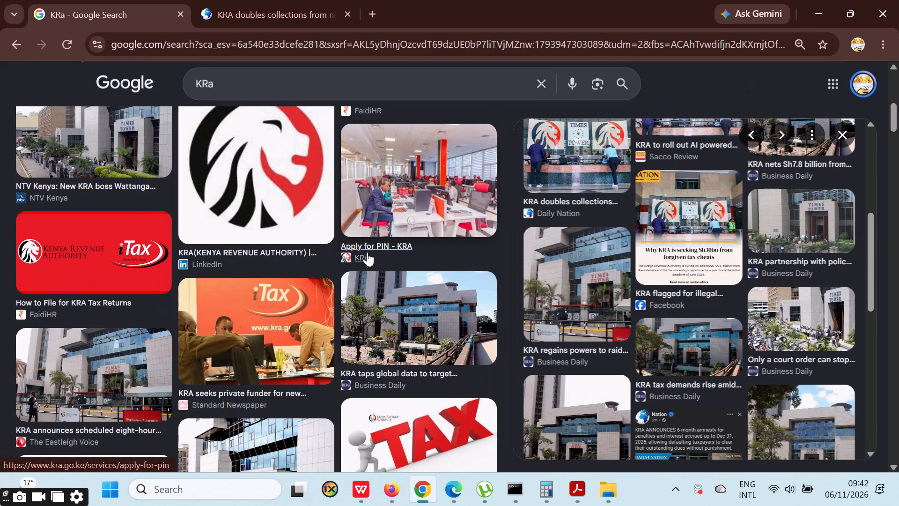
pyautogui.scroll(-1, 367, 252)
pyautogui.scroll(1, 367, 252)
pyautogui.scroll(-3, 367, 252)
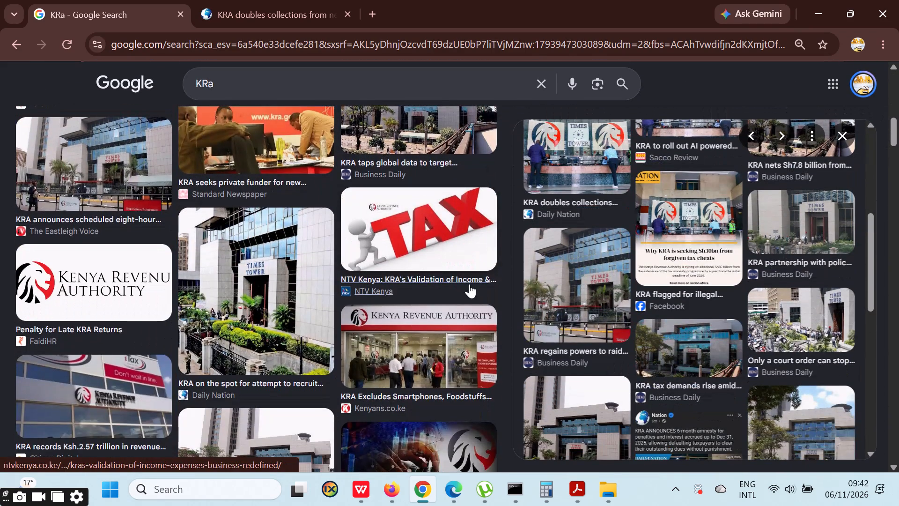
pyautogui.scroll(-2, 469, 284)
# Open the Kenyans.co.ke picture of the Kenya Revenue Authority office and examine its related images.
pyautogui.click(416, 219)
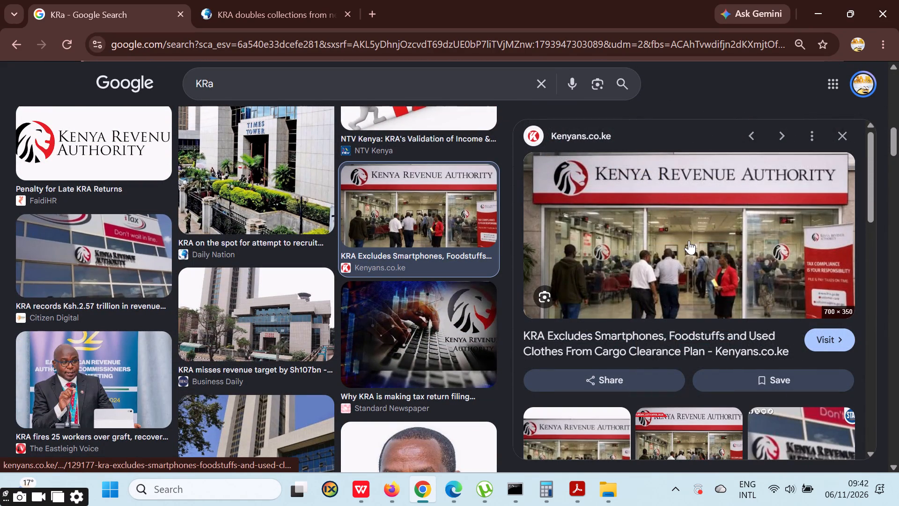
pyautogui.scroll(-4, 689, 240)
pyautogui.scroll(-2, 774, 329)
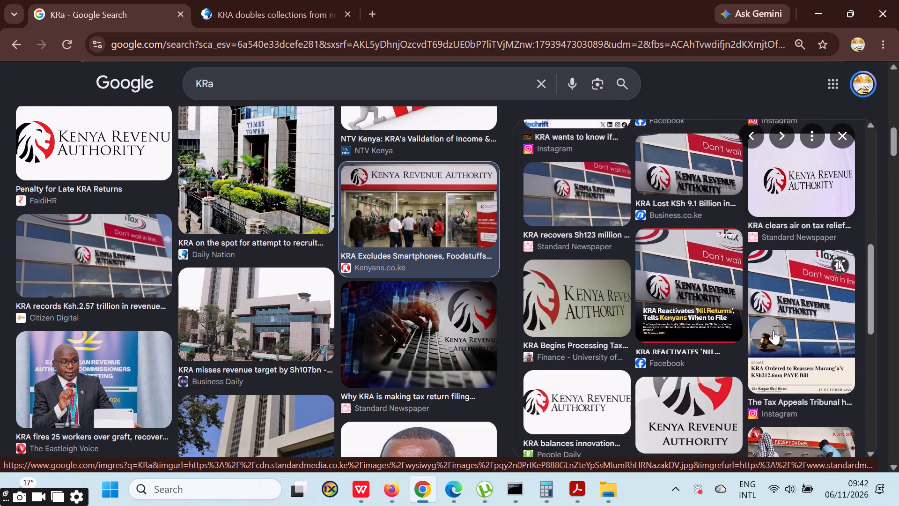
pyautogui.scroll(-1, 819, 290)
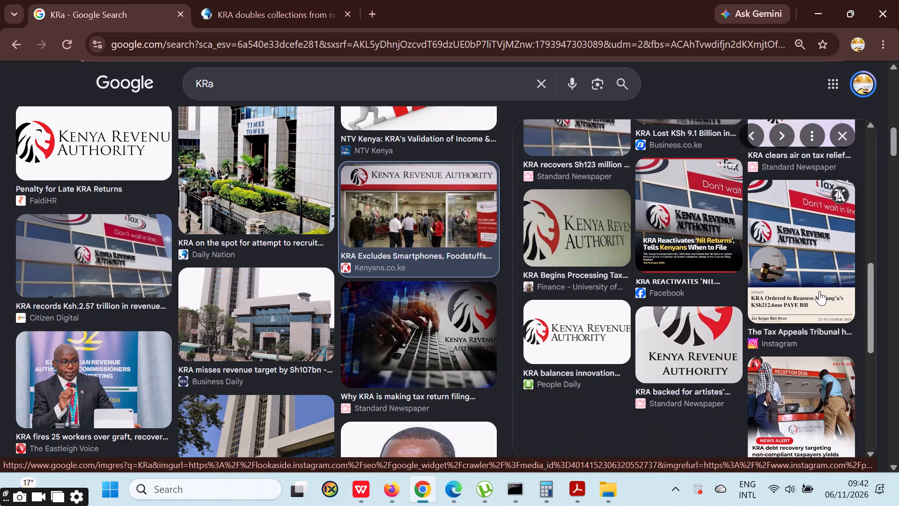
pyautogui.scroll(-3, 819, 291)
pyautogui.scroll(1, 819, 291)
pyautogui.scroll(-2, 123, 266)
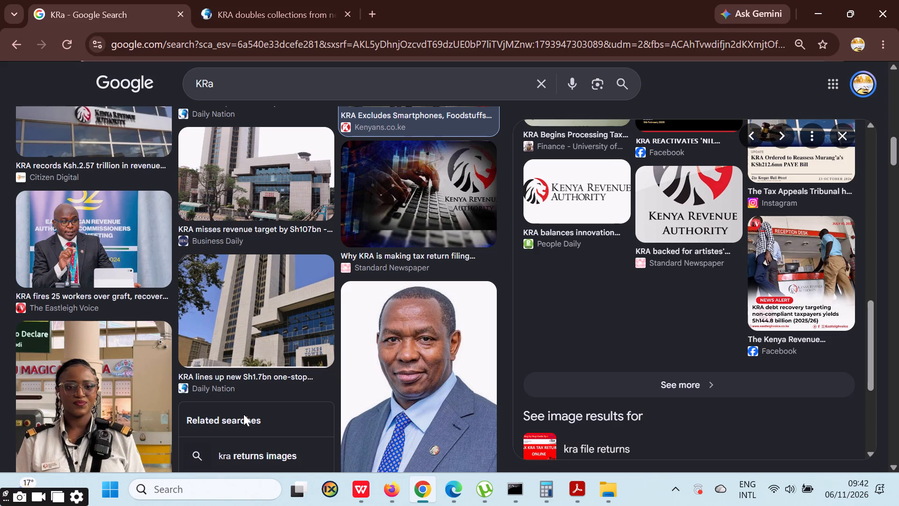
# Look through the remaining KRA image results for a photo suited to the revenue milestone alert.
pyautogui.scroll(-4, 269, 379)
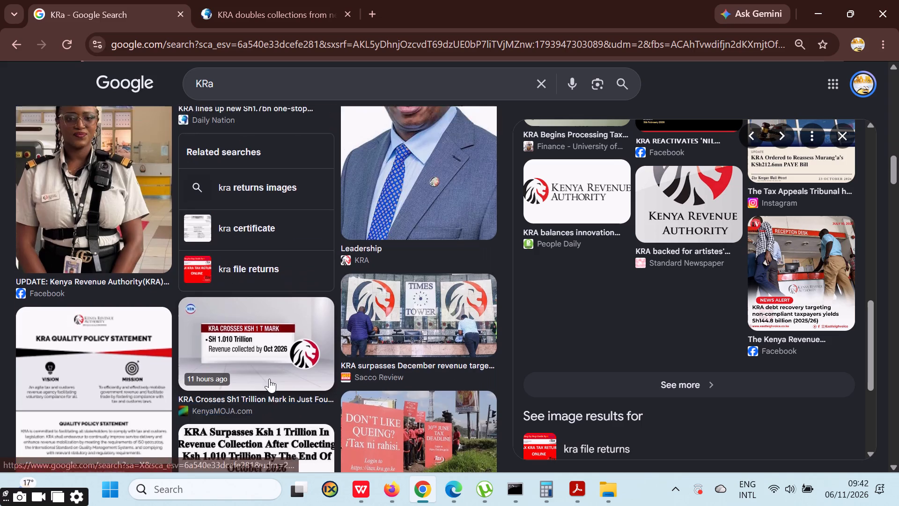
pyautogui.scroll(2, 271, 378)
pyautogui.scroll(-1, 271, 378)
pyautogui.scroll(2, 271, 378)
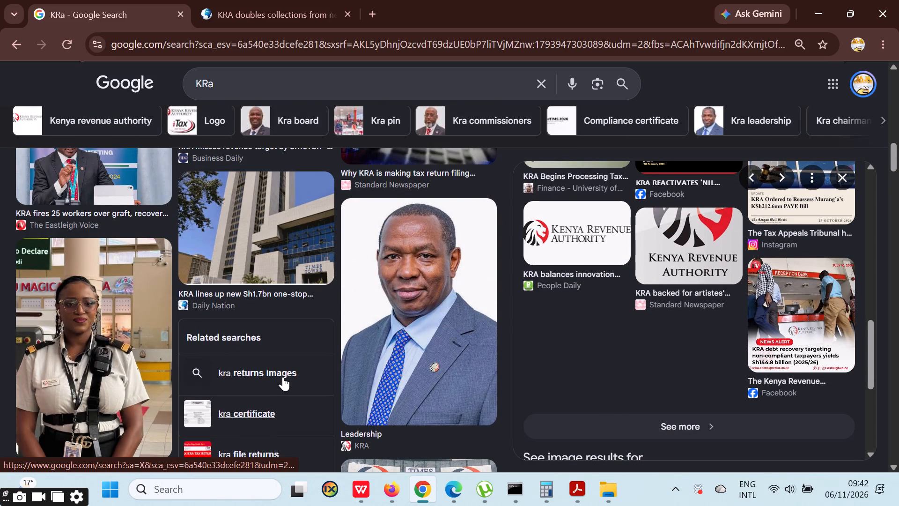
pyautogui.scroll(3, 285, 377)
pyautogui.scroll(-1, 285, 377)
pyautogui.scroll(3, 285, 377)
pyautogui.scroll(-1, 285, 377)
pyautogui.scroll(1, 285, 377)
pyautogui.scroll(-1, 285, 377)
pyautogui.scroll(1, 285, 377)
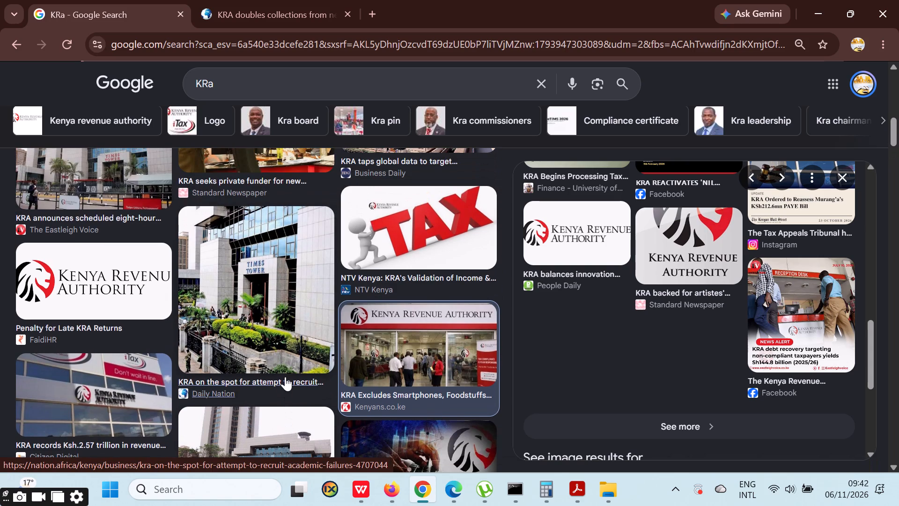
pyautogui.scroll(5, 437, 382)
pyautogui.scroll(1, 277, 337)
pyautogui.scroll(-1, 277, 337)
pyautogui.scroll(1, 277, 337)
pyautogui.scroll(-1, 277, 337)
pyautogui.scroll(1, 277, 337)
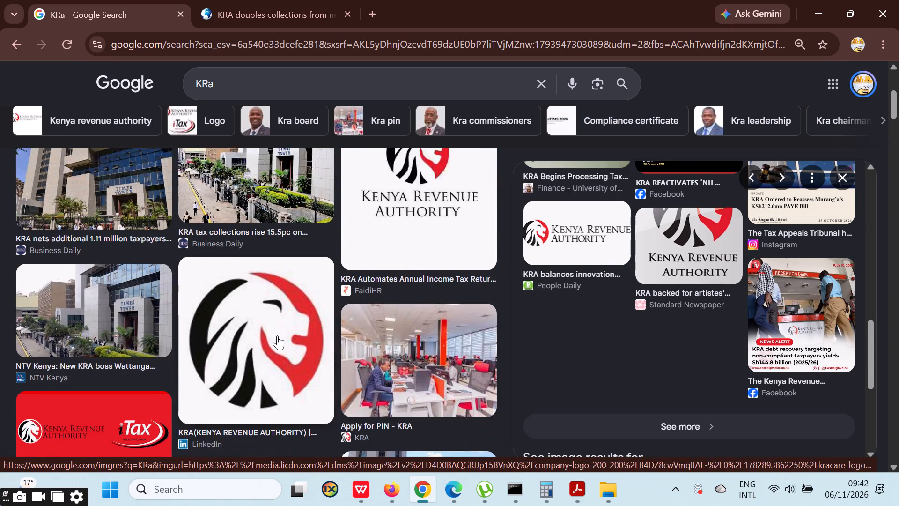
pyautogui.scroll(2, 277, 335)
pyautogui.scroll(-1, 277, 335)
pyautogui.scroll(3, 277, 335)
pyautogui.scroll(-1, 277, 335)
pyautogui.scroll(1, 277, 335)
pyautogui.scroll(-1, 277, 335)
pyautogui.scroll(4, 277, 335)
pyautogui.scroll(-1, 277, 335)
pyautogui.scroll(1, 277, 335)
pyautogui.scroll(-1, 277, 335)
pyautogui.scroll(3, 277, 335)
pyautogui.scroll(-1, 277, 335)
pyautogui.scroll(2, 277, 335)
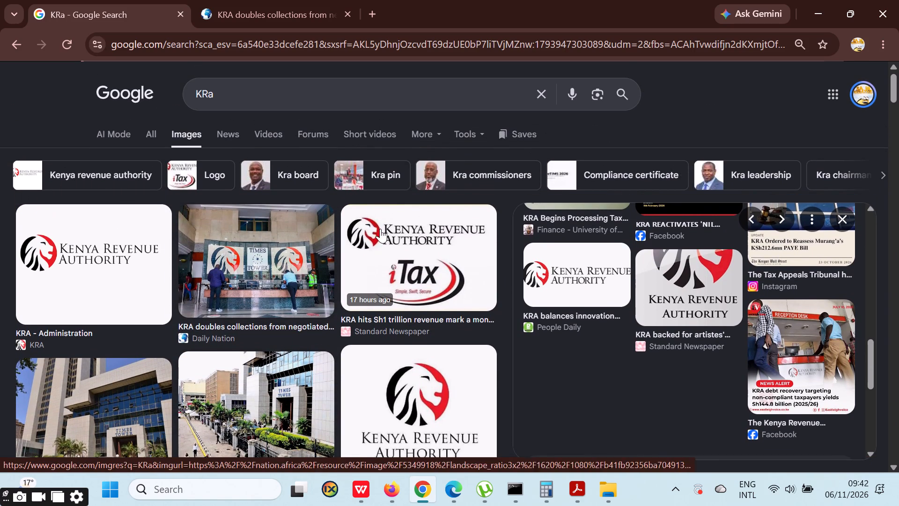
# Open the KRA homepage from the web results and look through it for usable pictures and news, then return to the results.
pyautogui.click(150, 132)
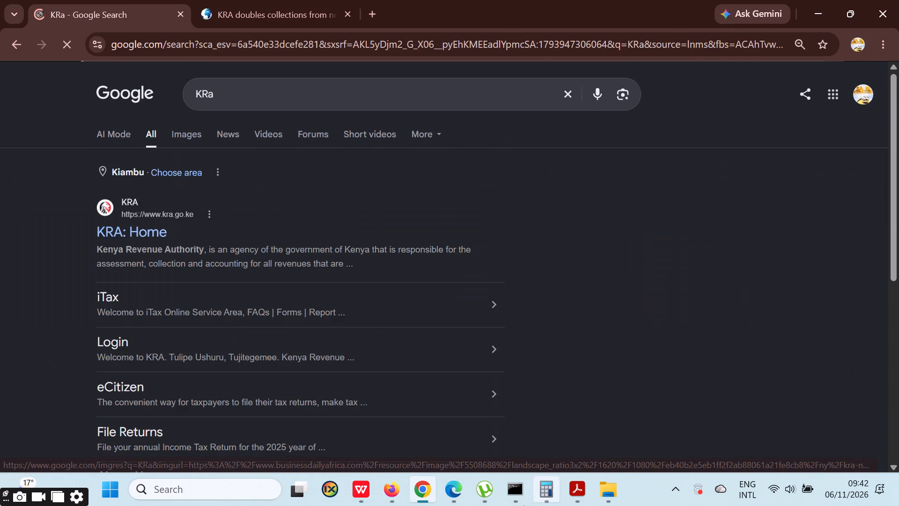
pyautogui.click(457, 486)
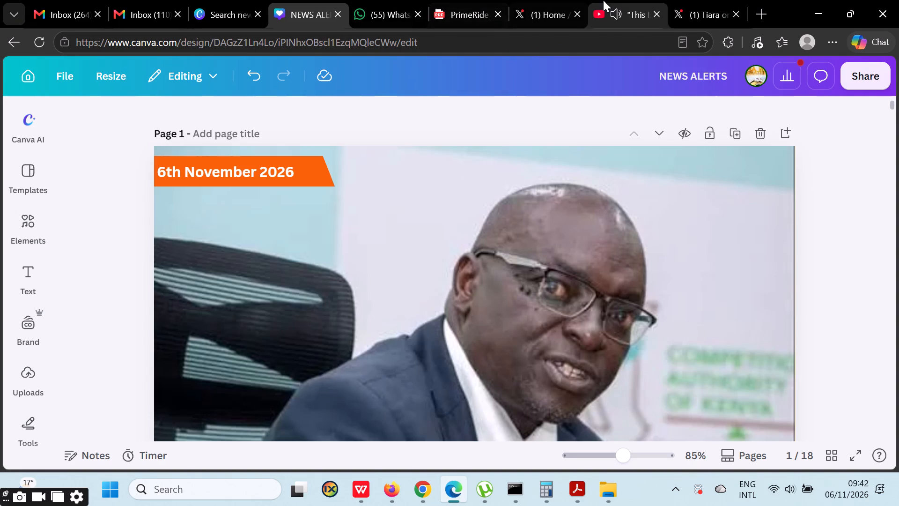
pyautogui.click(603, 0)
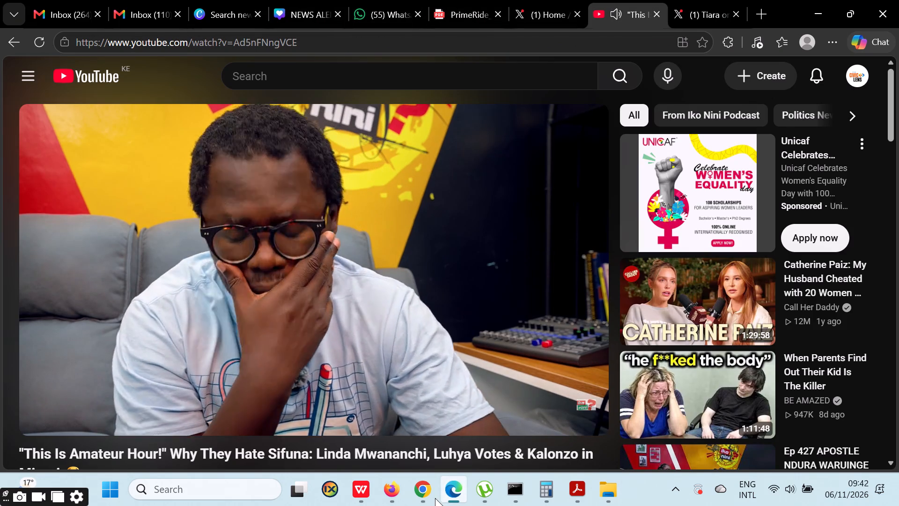
pyautogui.click(426, 497)
pyautogui.click(134, 224)
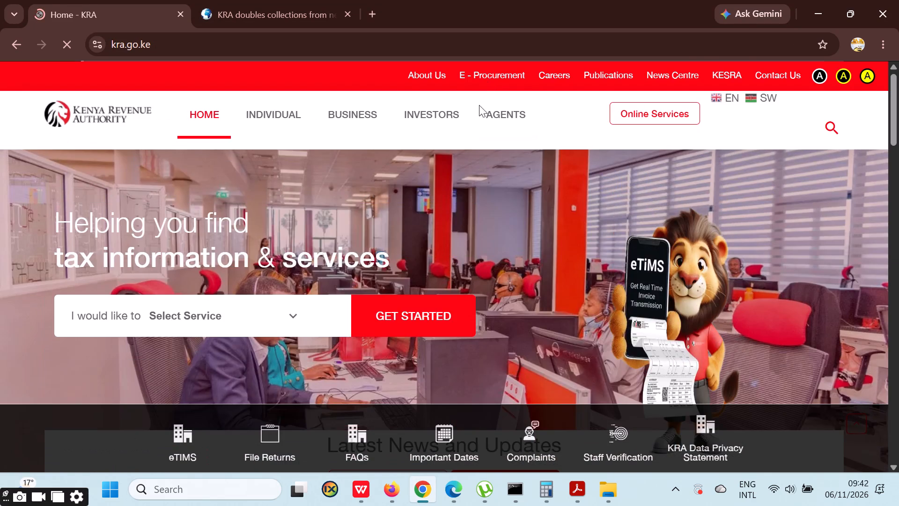
pyautogui.scroll(-2, 169, 194)
pyautogui.scroll(1, 169, 195)
pyautogui.scroll(-7, 169, 195)
pyautogui.scroll(1, 169, 193)
pyautogui.scroll(-1, 169, 193)
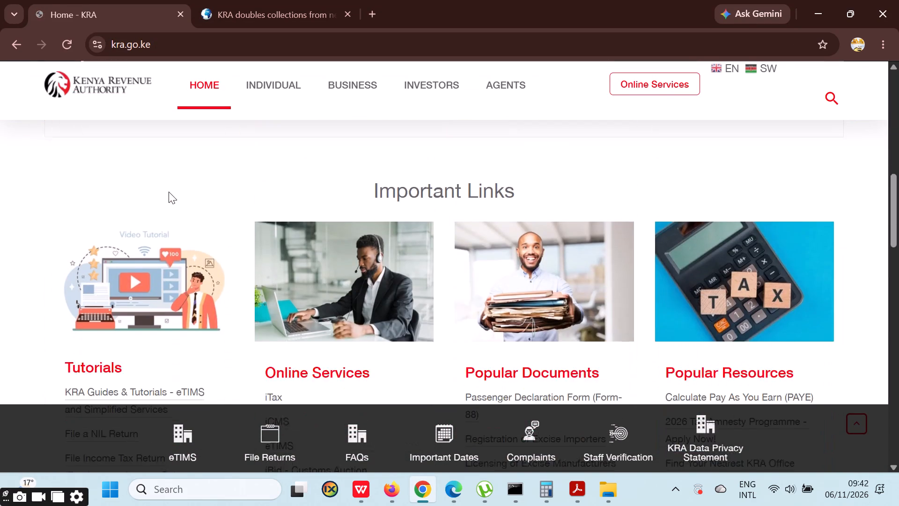
pyautogui.scroll(-1, 169, 192)
pyautogui.scroll(2, 169, 192)
pyautogui.scroll(-1, 169, 192)
pyautogui.scroll(6, 169, 192)
pyautogui.scroll(-1, 273, 193)
pyautogui.scroll(1, 274, 194)
pyautogui.scroll(-4, 274, 194)
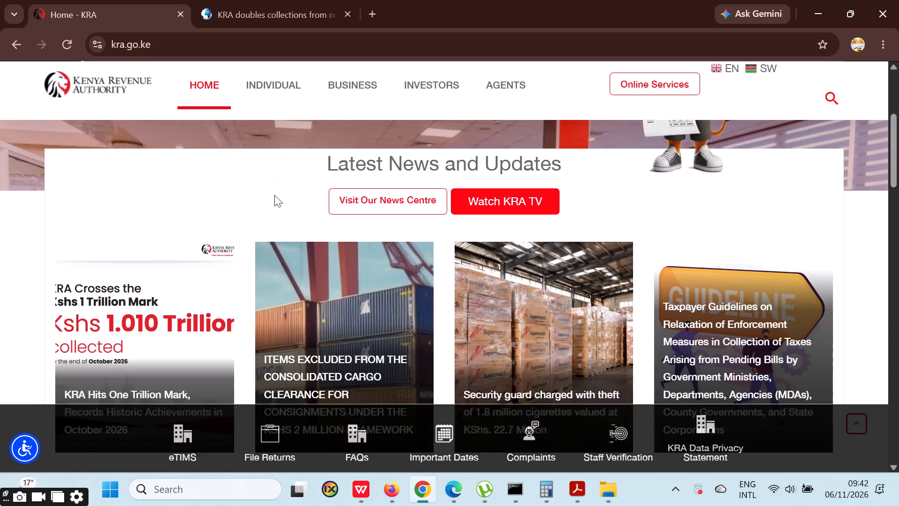
pyautogui.moveTo(892, 169); pyautogui.dragTo(890, 265)
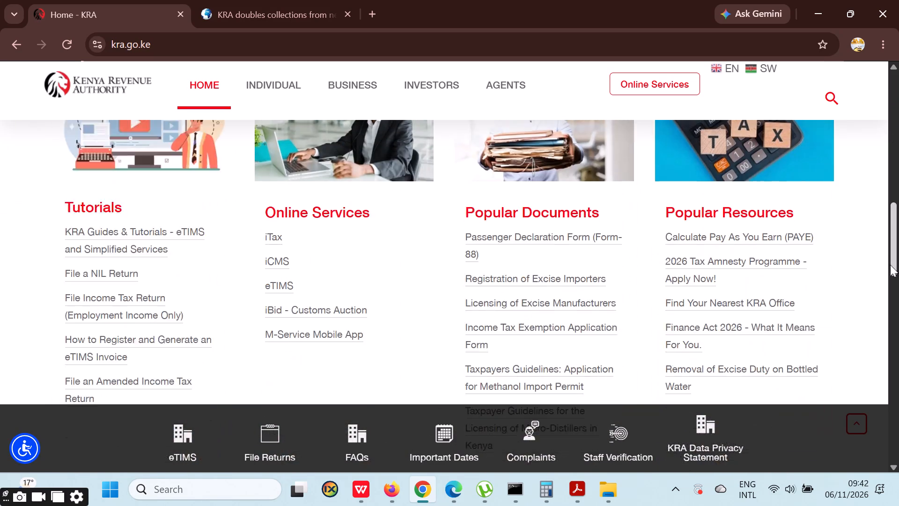
pyautogui.moveTo(890, 265); pyautogui.dragTo(892, 401)
pyautogui.click(13, 45)
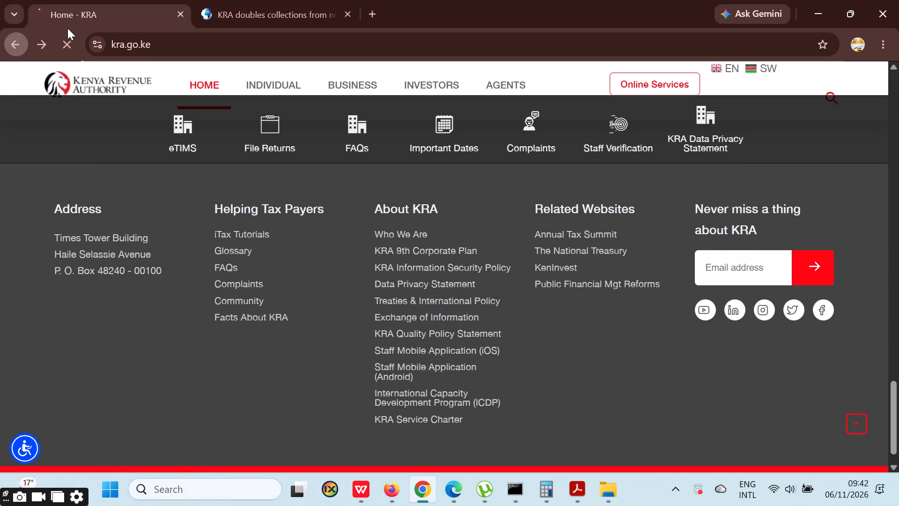
# Examine the KRA web results, including the news stories on the Sh1 trillion revenue mark and their thumbnails.
pyautogui.scroll(-3, 325, 160)
pyautogui.scroll(1, 326, 160)
pyautogui.scroll(-2, 326, 160)
pyautogui.scroll(-5, 380, 171)
pyautogui.scroll(1, 388, 188)
pyautogui.scroll(-3, 388, 189)
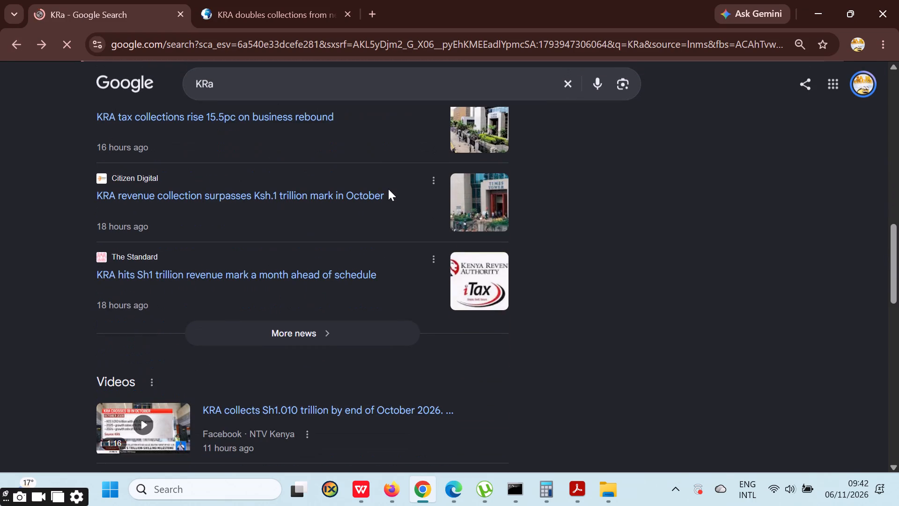
pyautogui.scroll(1, 433, 211)
pyautogui.scroll(-1, 433, 211)
pyautogui.scroll(-2, 495, 195)
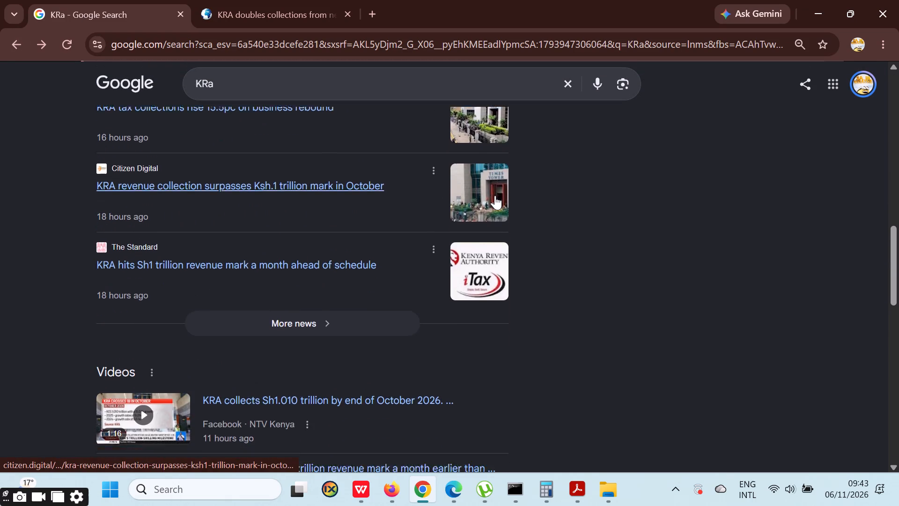
pyautogui.scroll(-1, 339, 201)
pyautogui.scroll(2, 391, 171)
pyautogui.scroll(-1, 391, 171)
pyautogui.scroll(8, 391, 171)
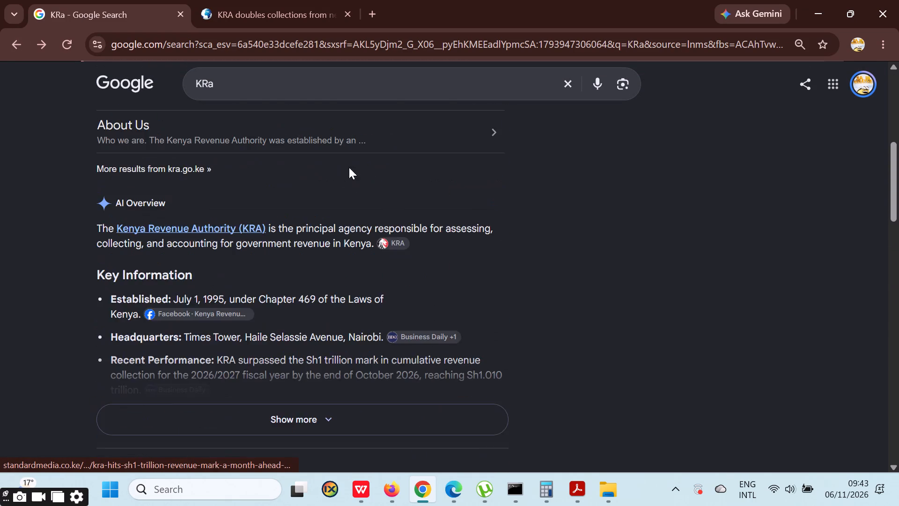
pyautogui.scroll(2, 317, 162)
pyautogui.scroll(1, 266, 115)
pyautogui.scroll(-1, 266, 115)
pyautogui.scroll(5, 266, 115)
pyautogui.scroll(-1, 266, 115)
pyautogui.scroll(2, 266, 115)
# Return to the KRA image results and copy the "Apply for PIN - KRA" photo of the open-plan office.
pyautogui.click(193, 136)
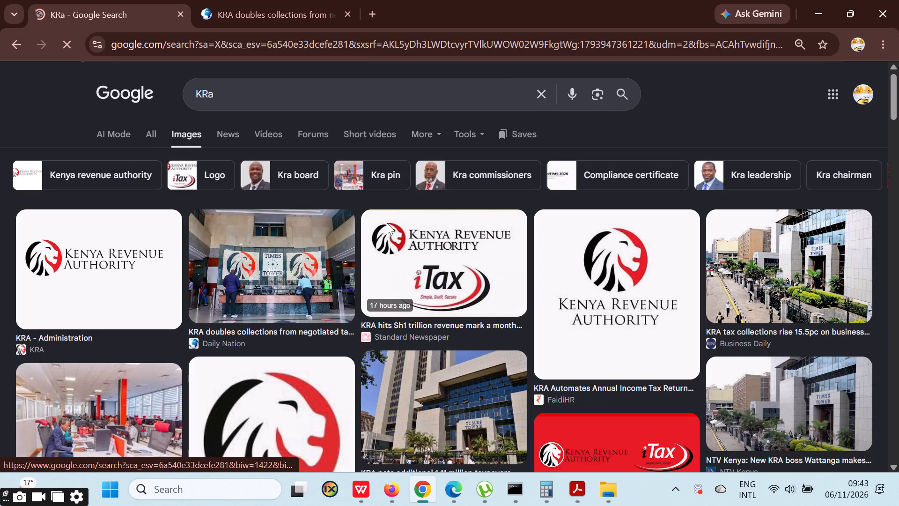
pyautogui.scroll(-1, 837, 217)
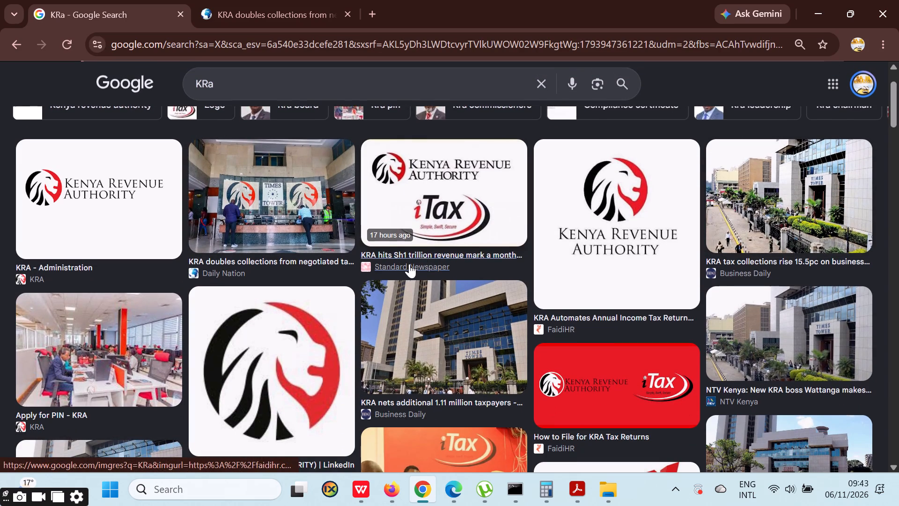
pyautogui.scroll(-2, 475, 253)
pyautogui.click(108, 195)
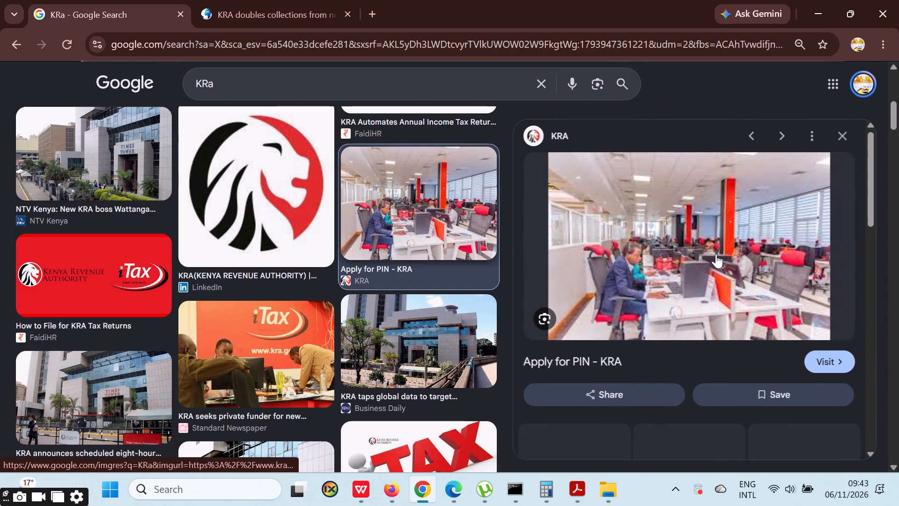
pyautogui.rightClick(713, 218)
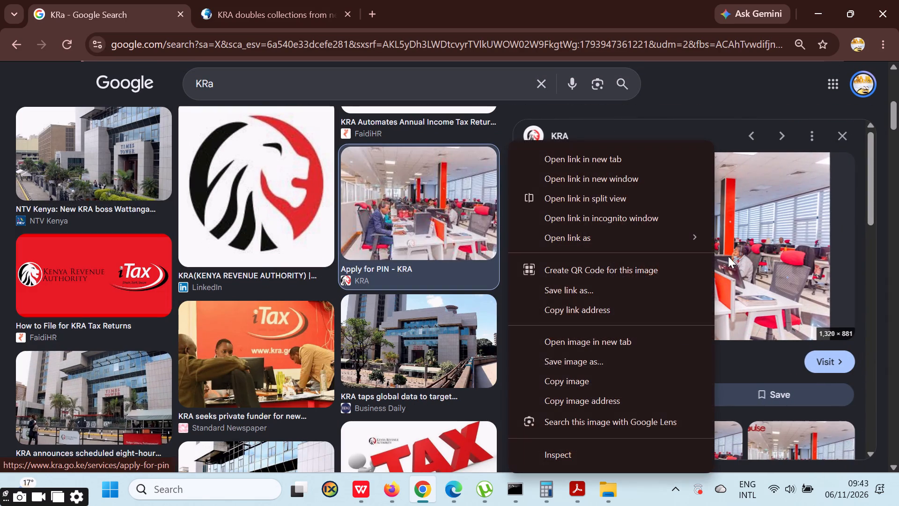
pyautogui.click(584, 379)
# Switch to the NEWS ALERTS design in Microsoft Edge and paste the copied KRA office photo onto page 1.
pyautogui.click(455, 491)
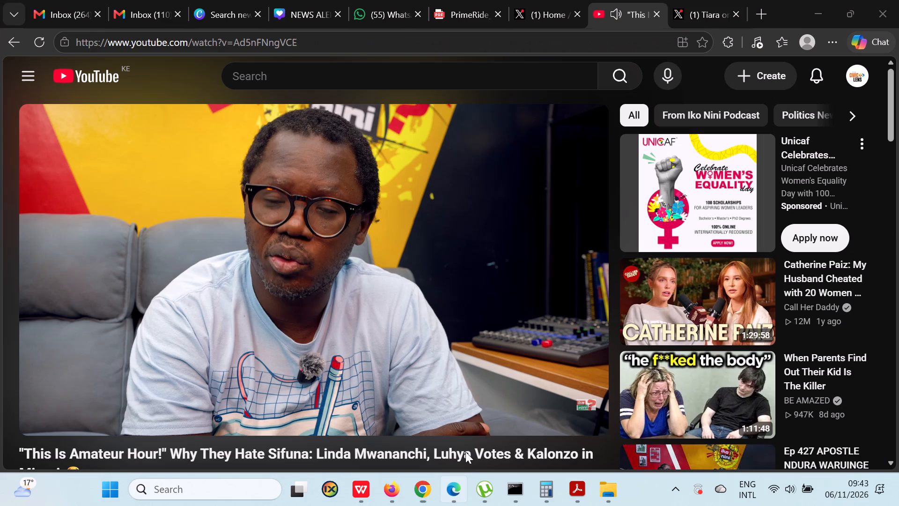
pyautogui.click(309, 0)
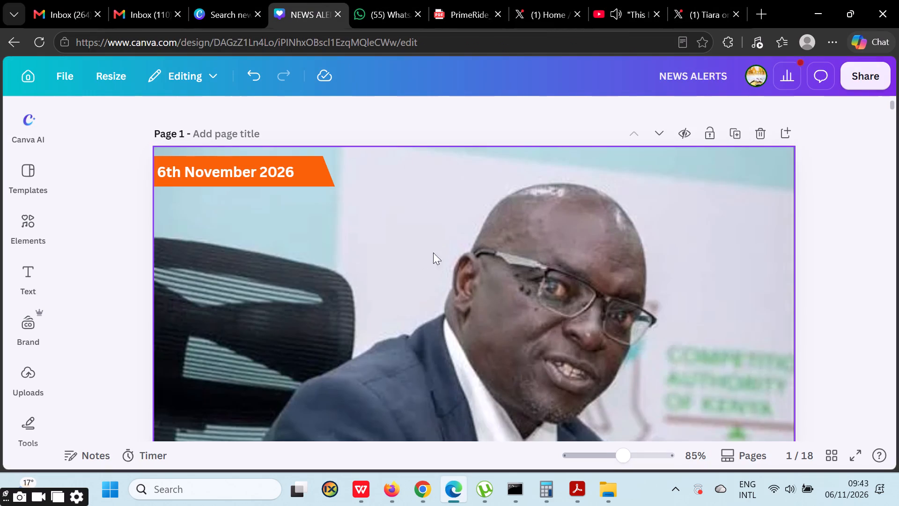
pyautogui.keyDown('ctrl'); pyautogui.scroll(-4, 381, 248); pyautogui.keyUp('ctrl')
pyautogui.click(599, 0)
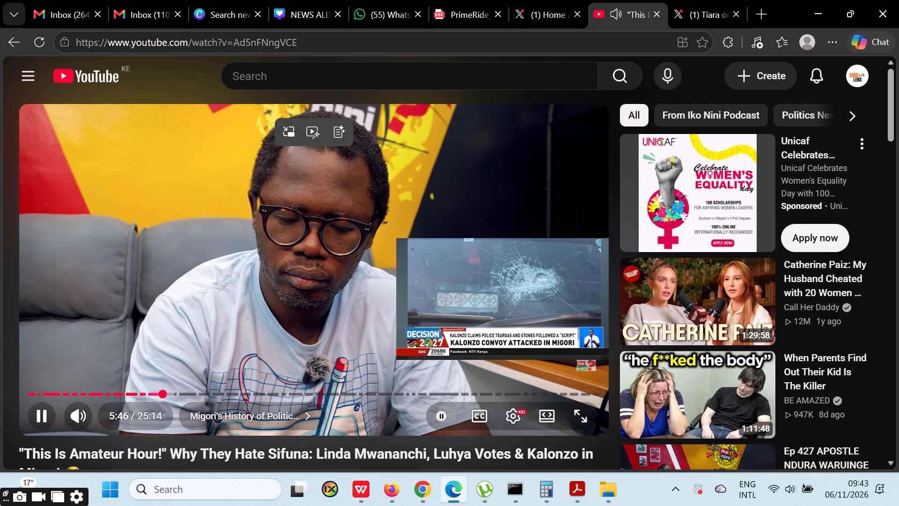
pyautogui.click(300, 0)
pyautogui.click(403, 245)
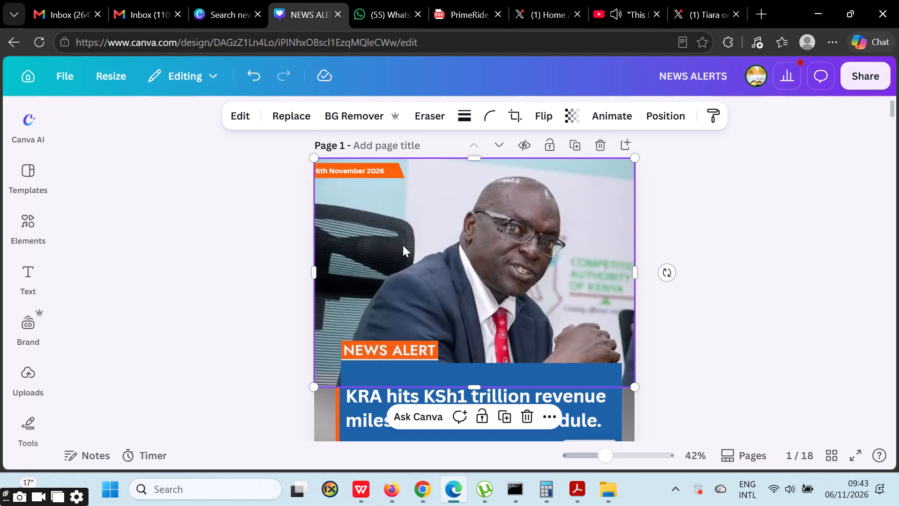
pyautogui.hotkey('ctrl', 'v')
# Move the pasted office photo to page 1's upper-left corner and enlarge it to about 1,134 × 757 to span the page width.
pyautogui.moveTo(491, 324); pyautogui.dragTo(485, 281)
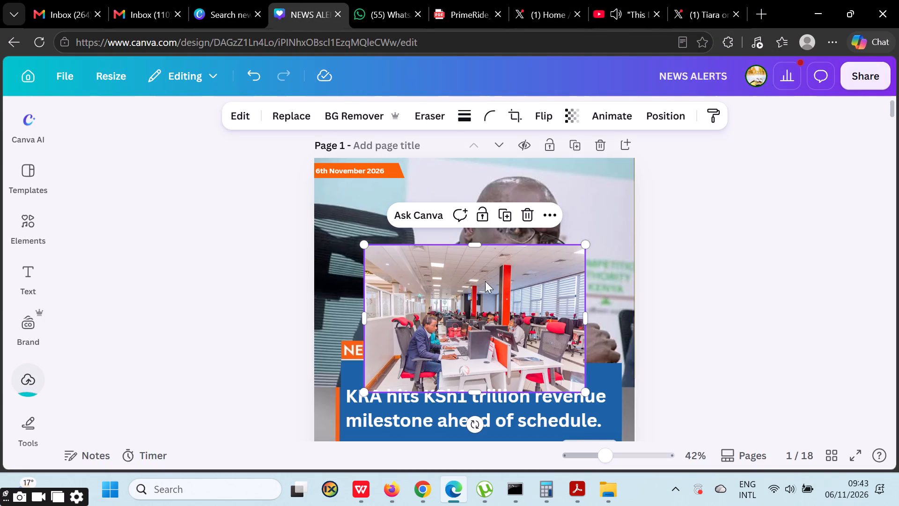
pyautogui.moveTo(485, 281); pyautogui.dragTo(482, 238)
pyautogui.keyDown('ctrl'); pyautogui.scroll(-3, 480, 243); pyautogui.keyUp('ctrl')
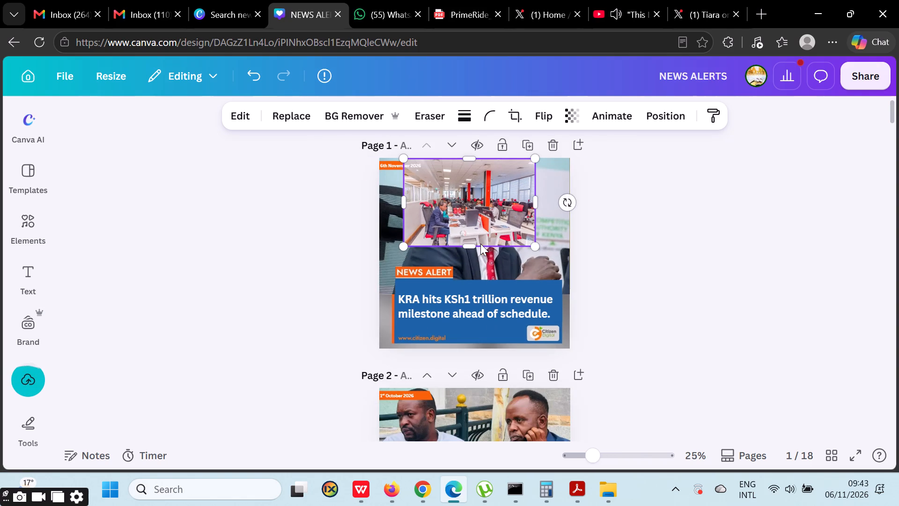
pyautogui.moveTo(461, 205); pyautogui.dragTo(435, 202)
pyautogui.moveTo(511, 245); pyautogui.dragTo(592, 271)
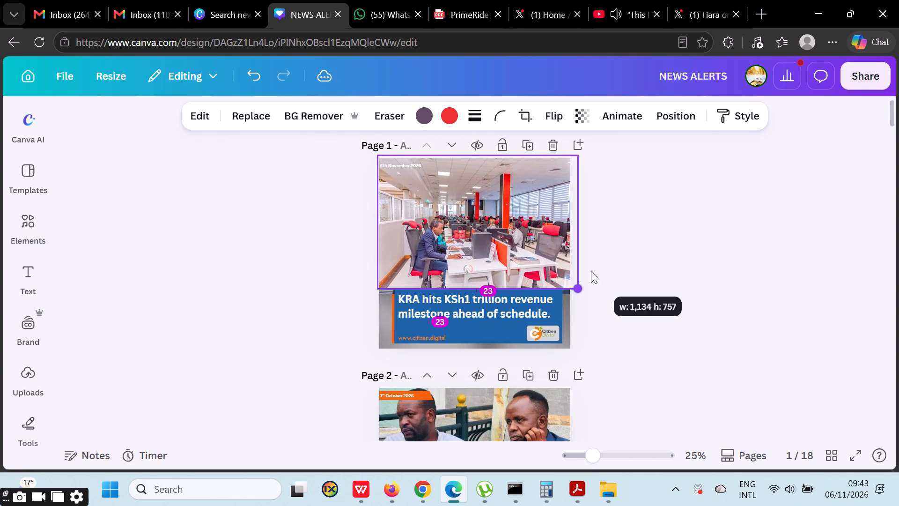
# Reorder page 1's layers so the office photo sits directly beneath the orange date banner shape and above the other photos.
pyautogui.rightClick(492, 215)
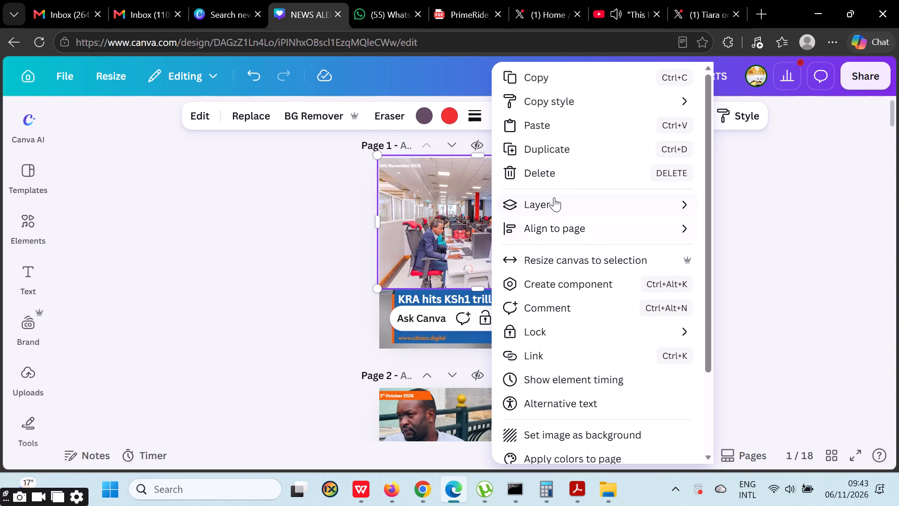
pyautogui.click(554, 197)
pyautogui.click(784, 302)
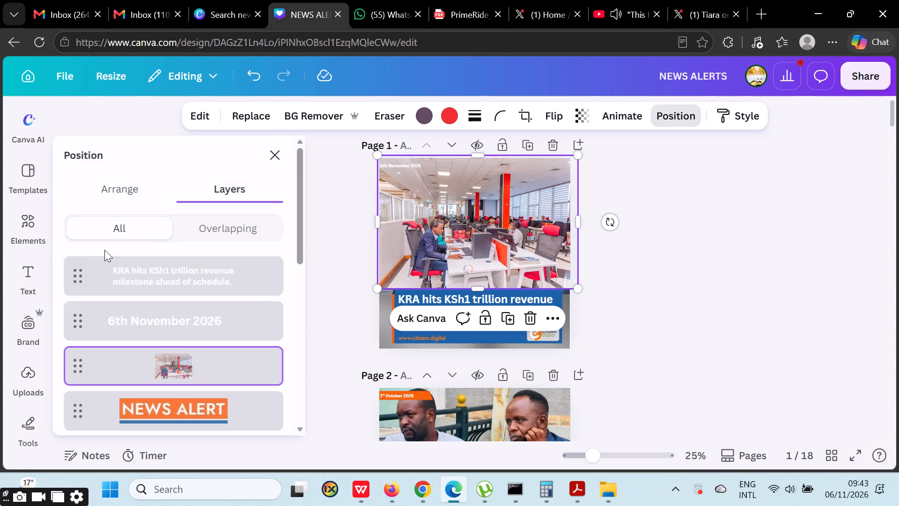
pyautogui.moveTo(175, 357); pyautogui.dragTo(172, 399)
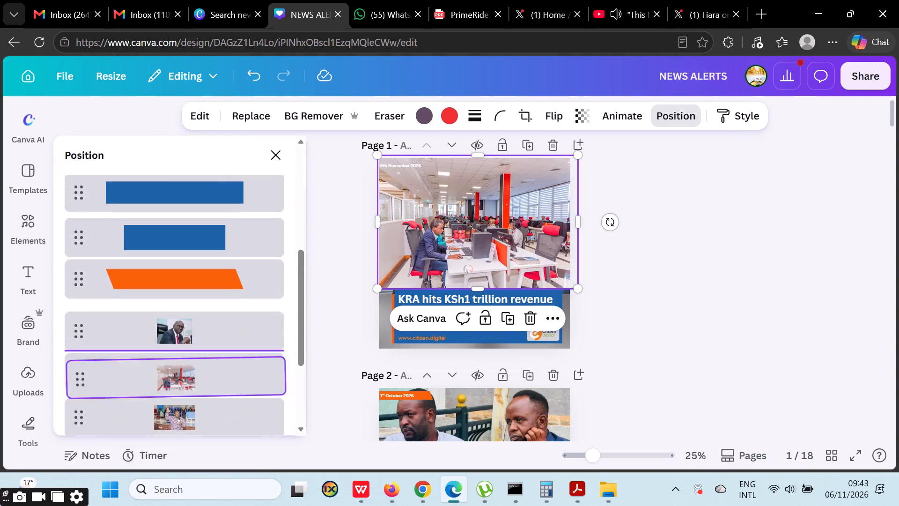
pyautogui.moveTo(172, 399); pyautogui.dragTo(184, 230)
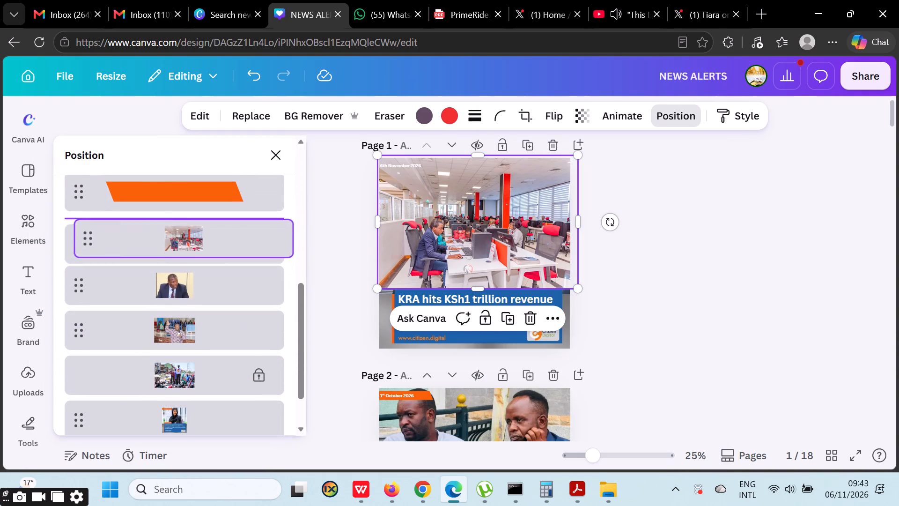
# Drop the office photo's layer directly beneath the orange date banner and extend the photo's lower edge slightly down page 1.
pyautogui.moveTo(184, 230); pyautogui.dragTo(184, 228)
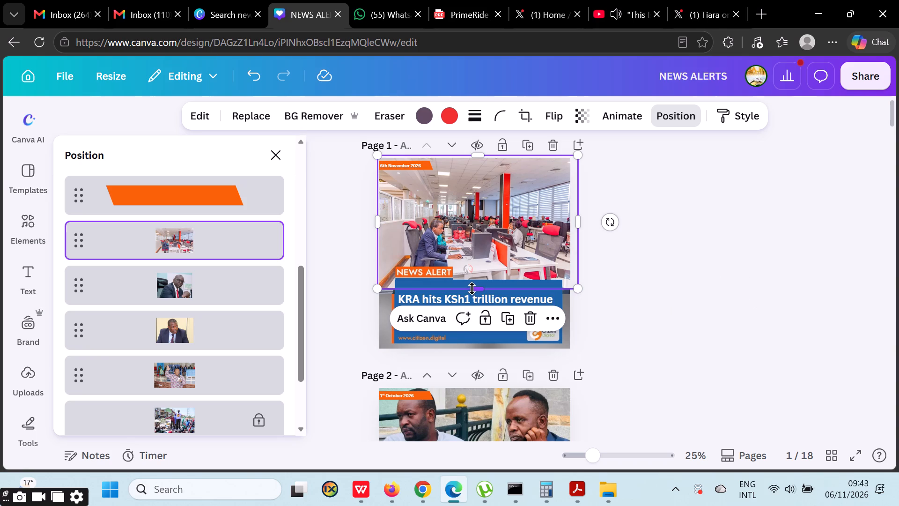
pyautogui.moveTo(472, 289); pyautogui.dragTo(461, 293)
pyautogui.click(706, 247)
pyautogui.tripleClick(674, 237)
pyautogui.click(674, 237)
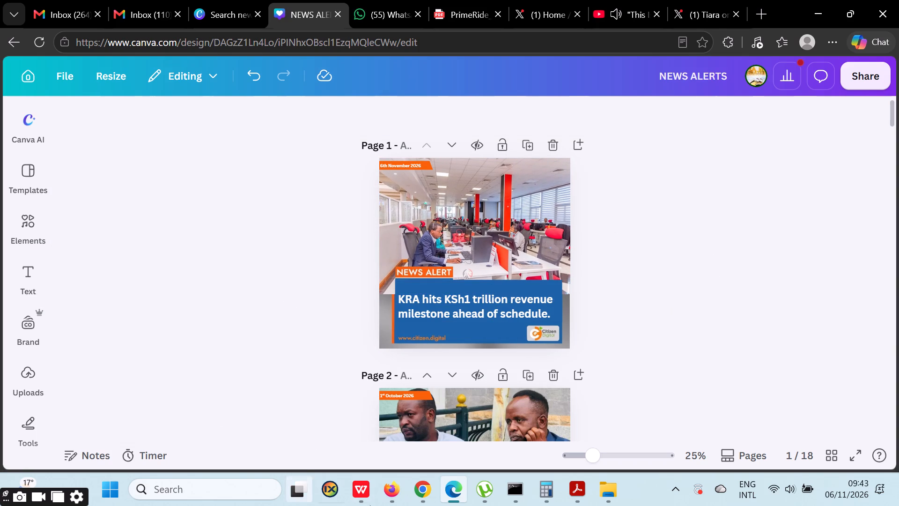
# Switch to the KRA image results in Google Chrome and examine the round lion logo's preview and its related images.
pyautogui.click(427, 495)
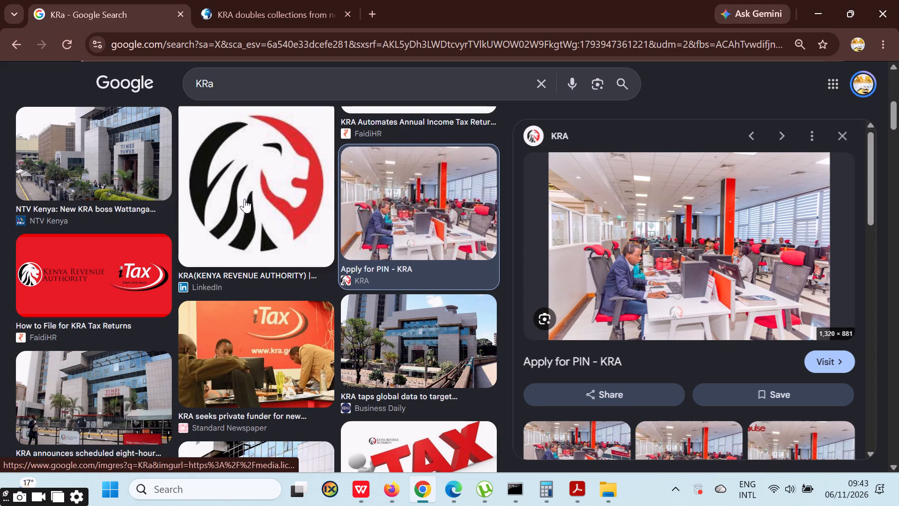
pyautogui.click(250, 168)
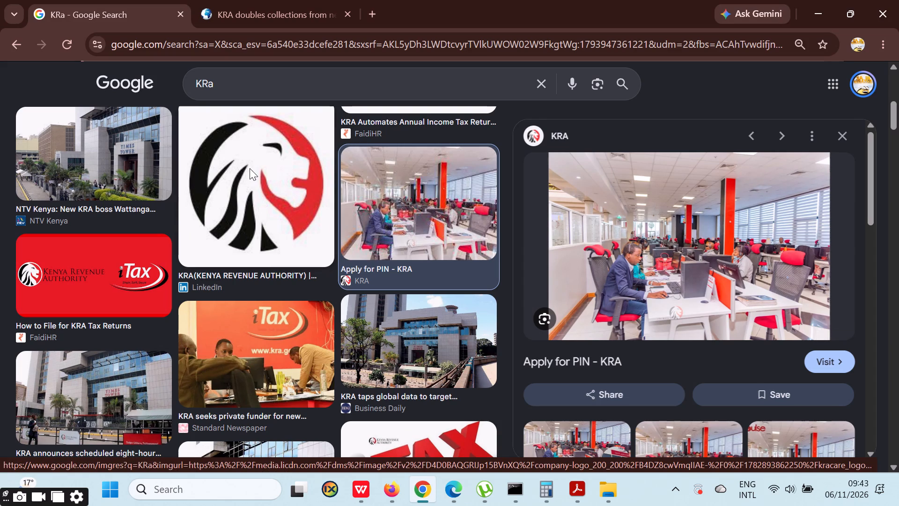
pyautogui.scroll(-3, 698, 256)
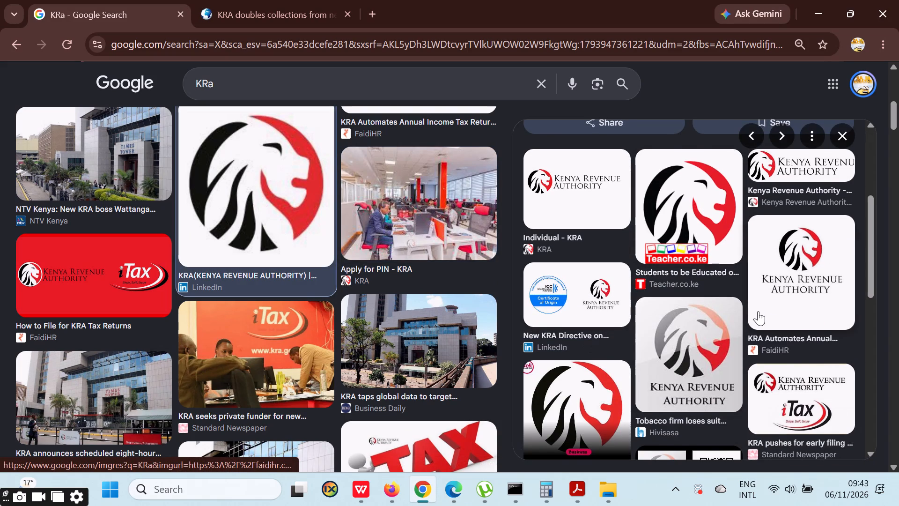
pyautogui.scroll(-3, 675, 307)
pyautogui.scroll(4, 675, 307)
pyautogui.scroll(-1, 678, 306)
pyautogui.scroll(2, 678, 306)
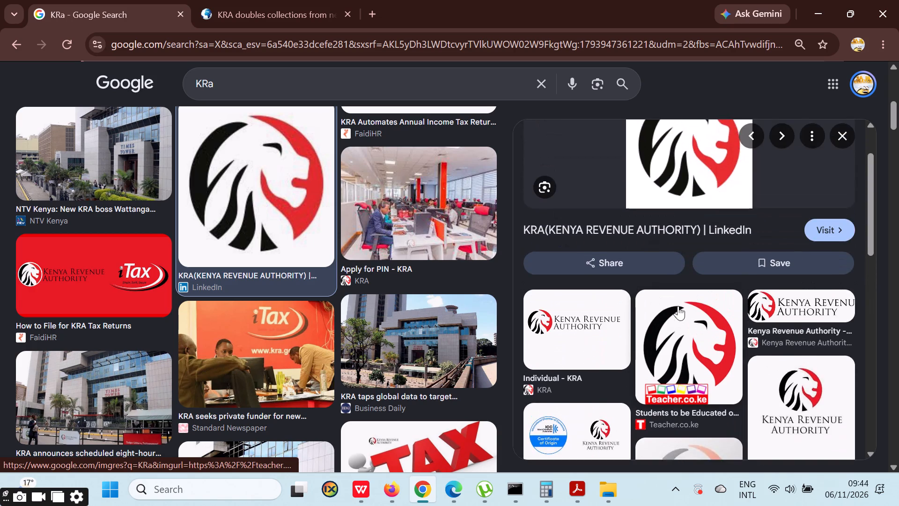
pyautogui.scroll(1, 678, 306)
pyautogui.scroll(-7, 701, 312)
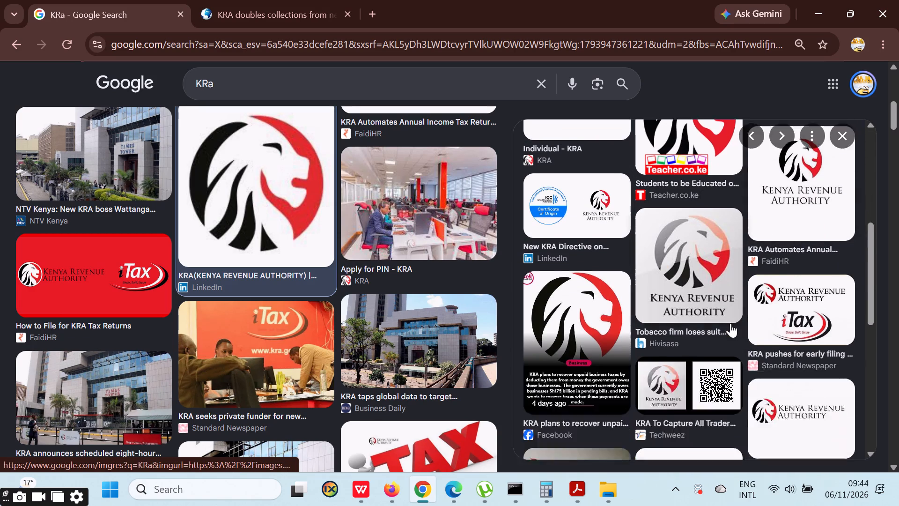
pyautogui.scroll(-5, 678, 311)
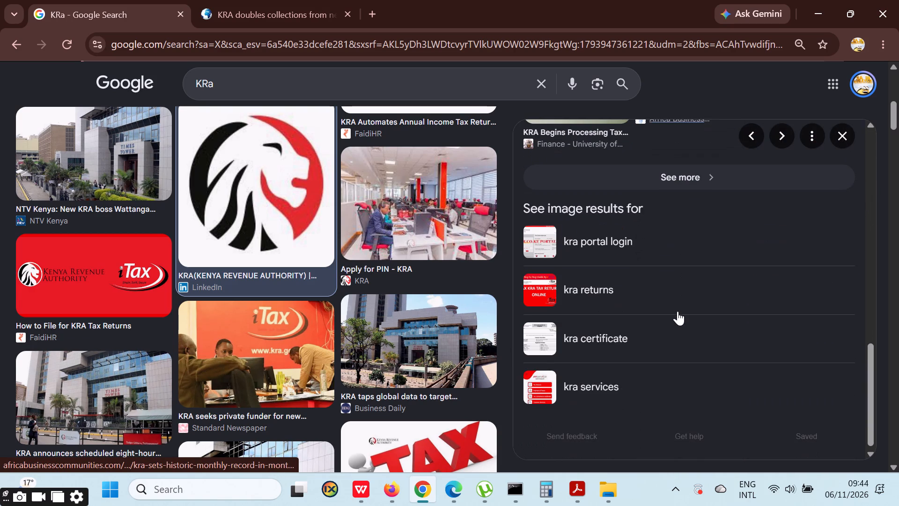
pyautogui.scroll(5, 593, 240)
pyautogui.scroll(1, 202, 172)
pyautogui.scroll(-1, 202, 172)
pyautogui.scroll(1, 202, 172)
pyautogui.scroll(-1, 202, 172)
pyautogui.scroll(7, 202, 172)
# Narrow the image results to "kra logo" and preview the round lion logo from LinkedIn.
pyautogui.click(200, 165)
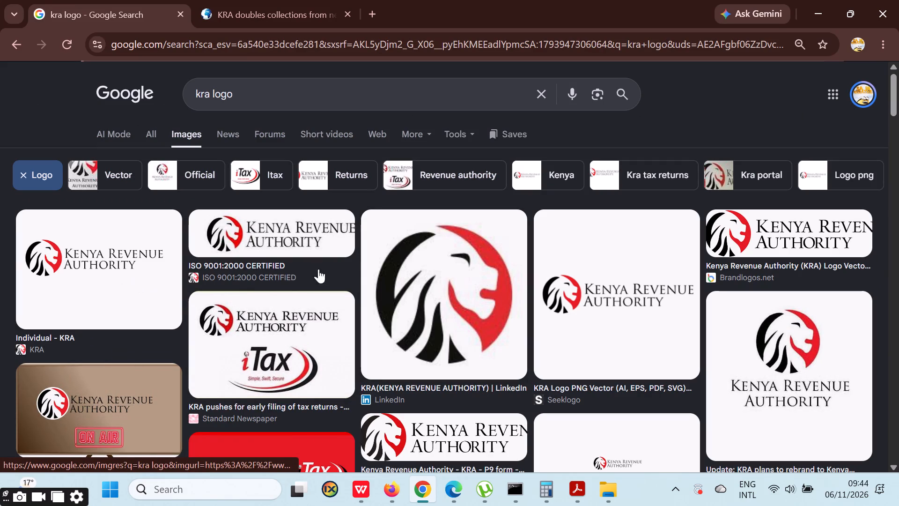
pyautogui.click(437, 282)
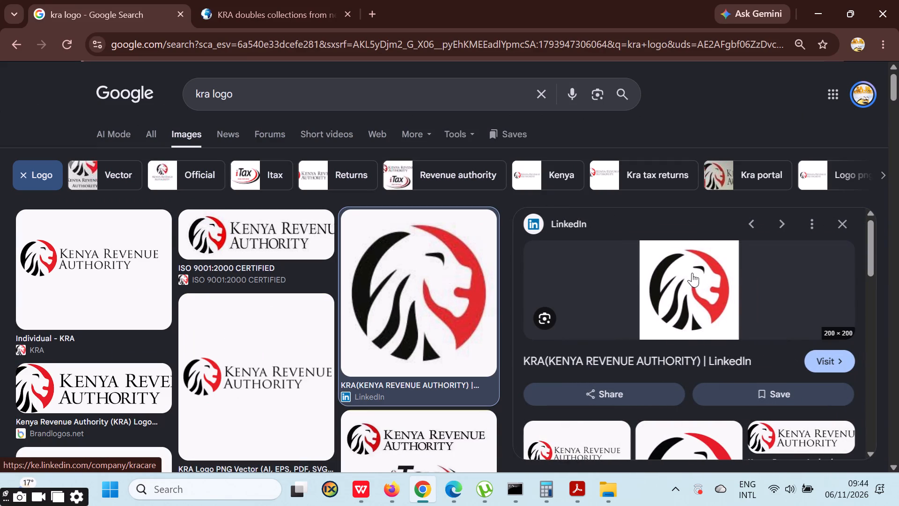
pyautogui.scroll(-1, 689, 280)
pyautogui.scroll(1, 689, 281)
pyautogui.scroll(-1, 689, 281)
pyautogui.scroll(-1, 695, 345)
pyautogui.scroll(1, 694, 277)
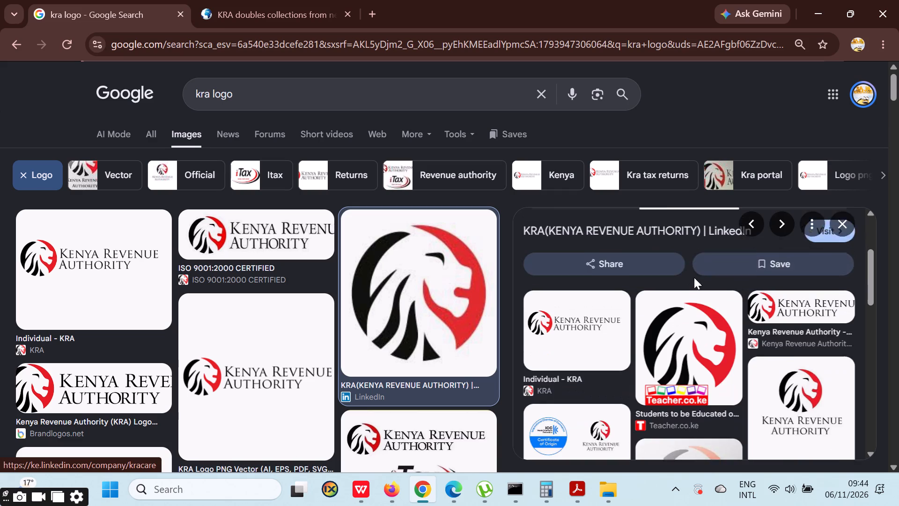
pyautogui.scroll(2, 694, 277)
# Open KRA's LinkedIn company page, dismiss the sign-in prompt and copy the round lion logo image.
pyautogui.click(694, 277)
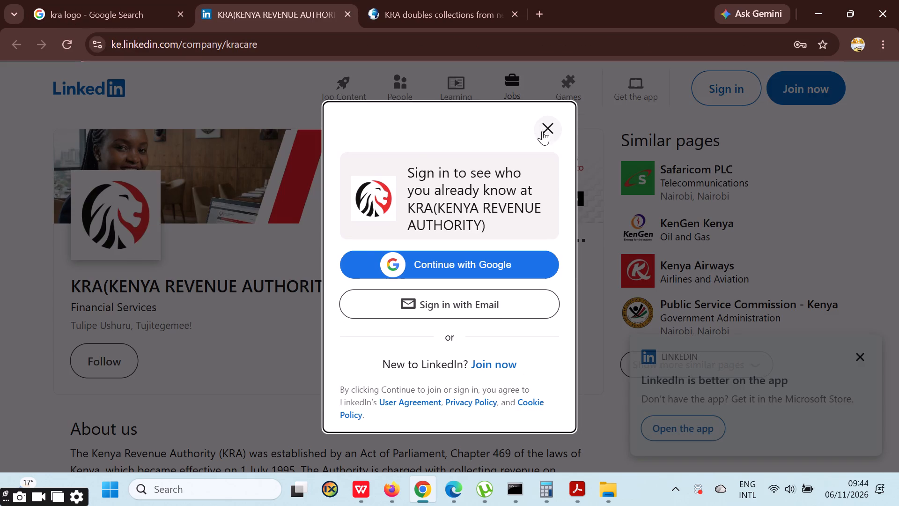
pyautogui.click(554, 130)
pyautogui.click(101, 215)
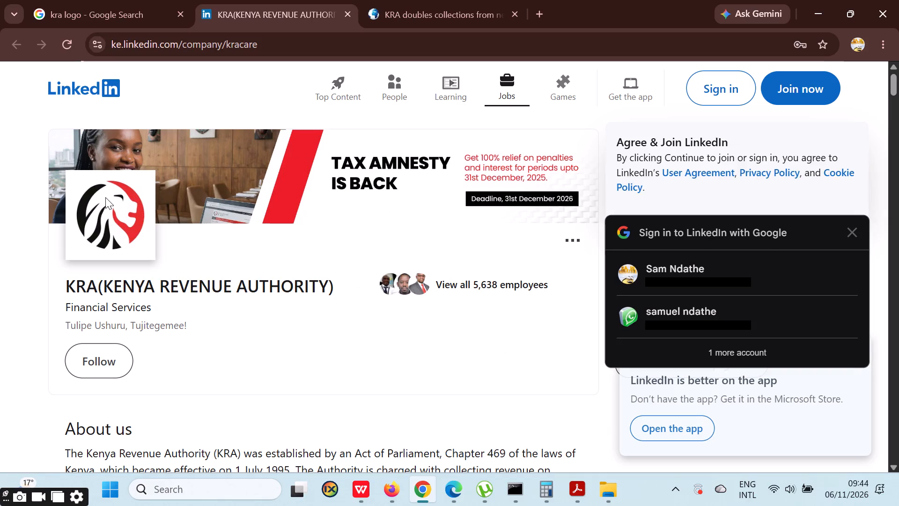
pyautogui.rightClick(105, 197)
pyautogui.click(198, 259)
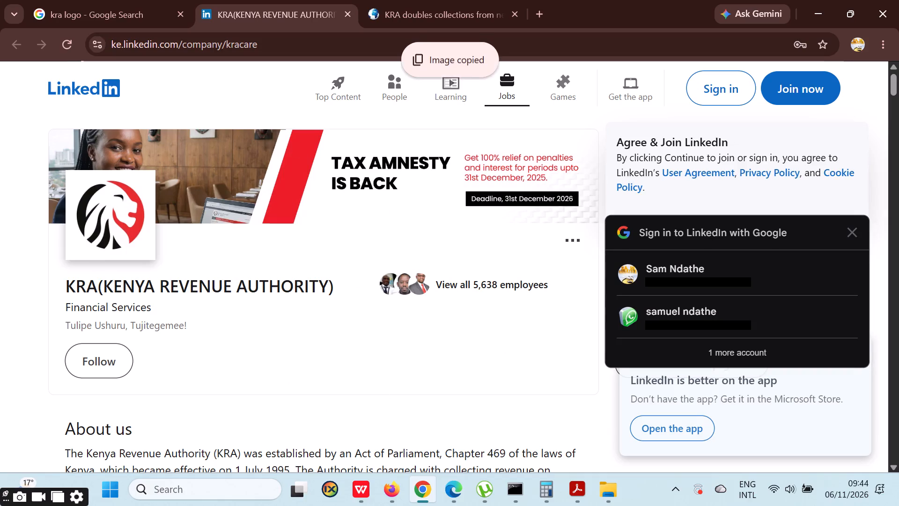
# Switch to the NEWS ALERTS design in Microsoft Edge and paste the copied KRA logo onto page 1.
pyautogui.click(454, 502)
pyautogui.click(508, 211)
pyautogui.hotkey('ctrl', 'v')
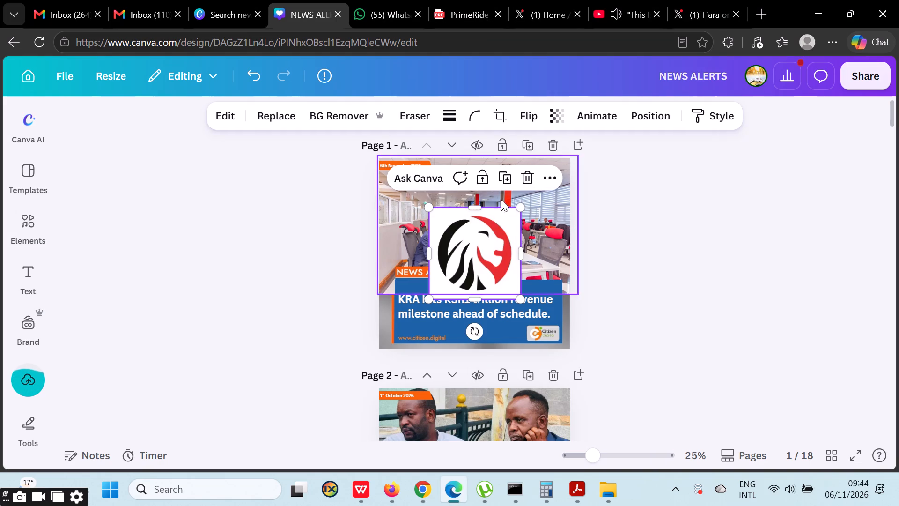
# Set the pasted KRA logo's corner rounding to 100.
pyautogui.click(470, 111)
pyautogui.moveTo(413, 169); pyautogui.dragTo(426, 167)
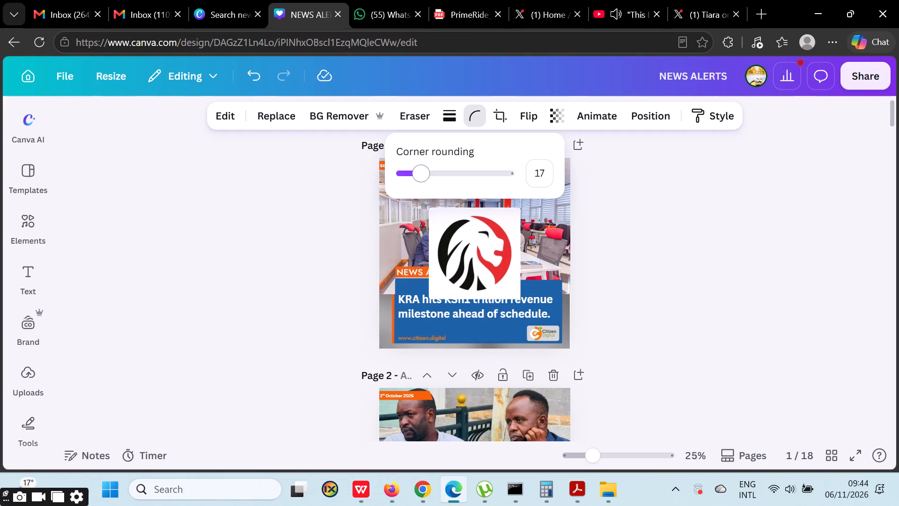
pyautogui.moveTo(426, 167); pyautogui.dragTo(577, 155)
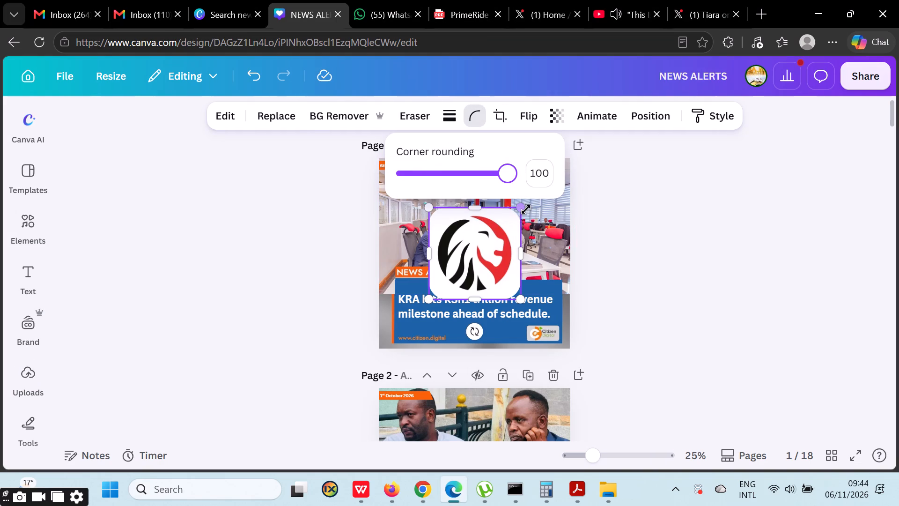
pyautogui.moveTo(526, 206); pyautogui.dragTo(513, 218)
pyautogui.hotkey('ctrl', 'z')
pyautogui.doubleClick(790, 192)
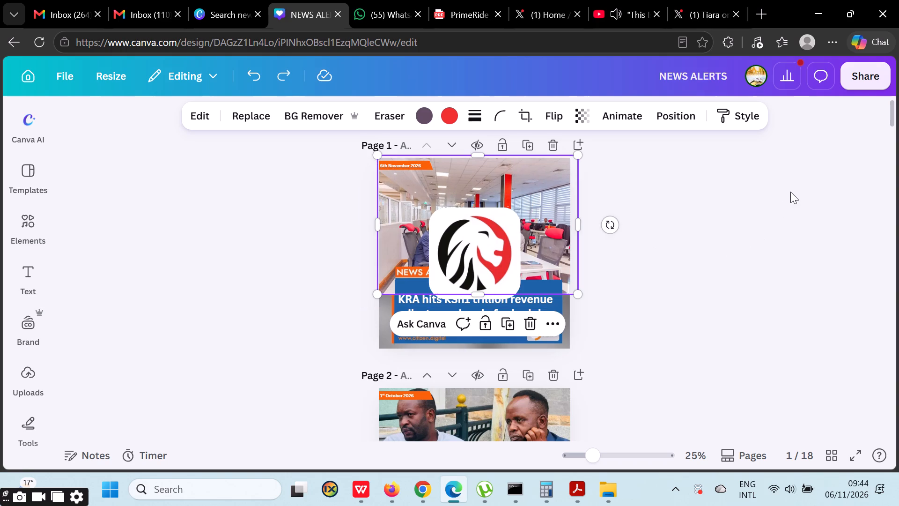
# Shrink the KRA logo to about half its size and place it just above the headline box's right end on page 1.
pyautogui.click(476, 265)
pyautogui.moveTo(520, 207); pyautogui.dragTo(488, 242)
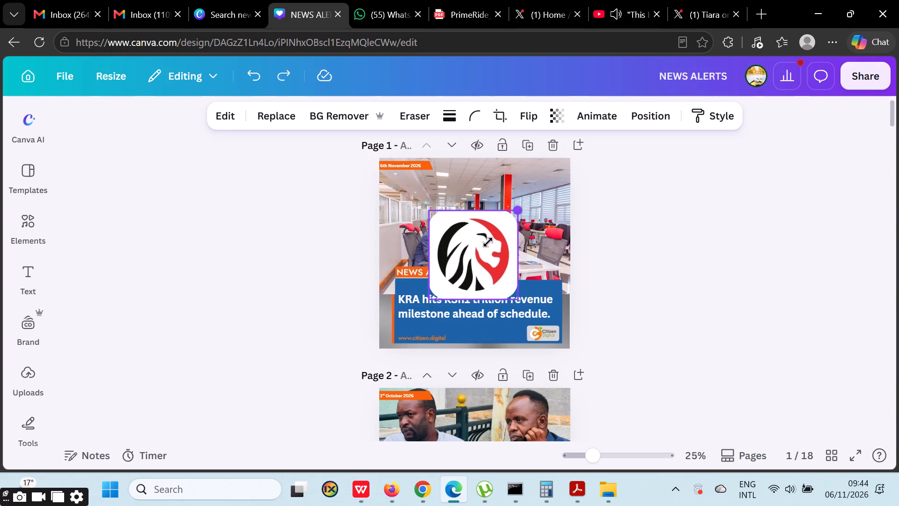
pyautogui.moveTo(488, 242); pyautogui.dragTo(475, 258)
pyautogui.moveTo(453, 278); pyautogui.dragTo(532, 255)
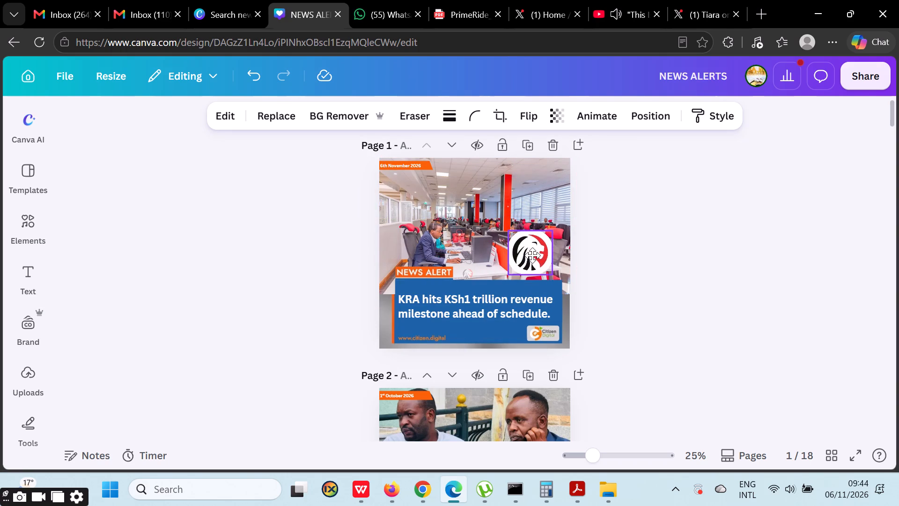
pyautogui.moveTo(532, 255); pyautogui.dragTo(539, 254)
pyautogui.tripleClick(654, 234)
pyautogui.doubleClick(654, 234)
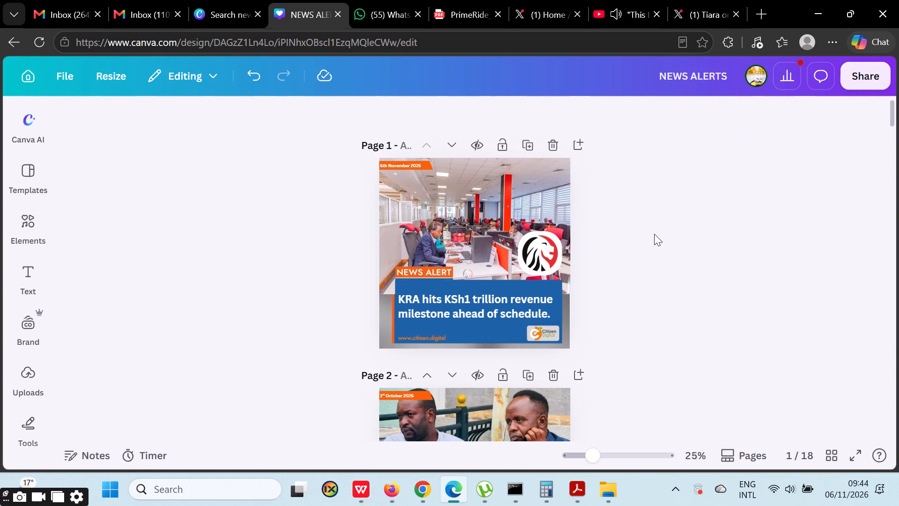
# Download only page 1 of the design as a JPG at 1,080 × 1,080 px with medium quality.
pyautogui.click(504, 184)
pyautogui.click(861, 78)
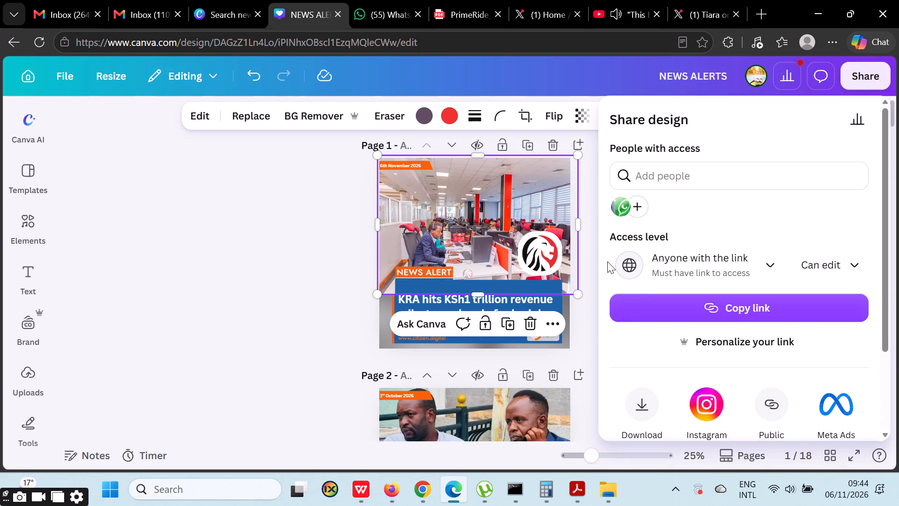
pyautogui.click(657, 399)
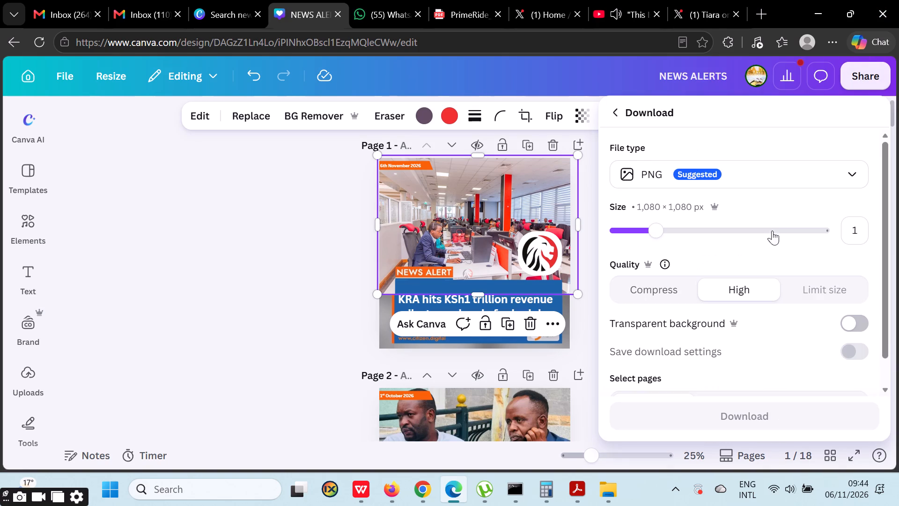
pyautogui.click(823, 174)
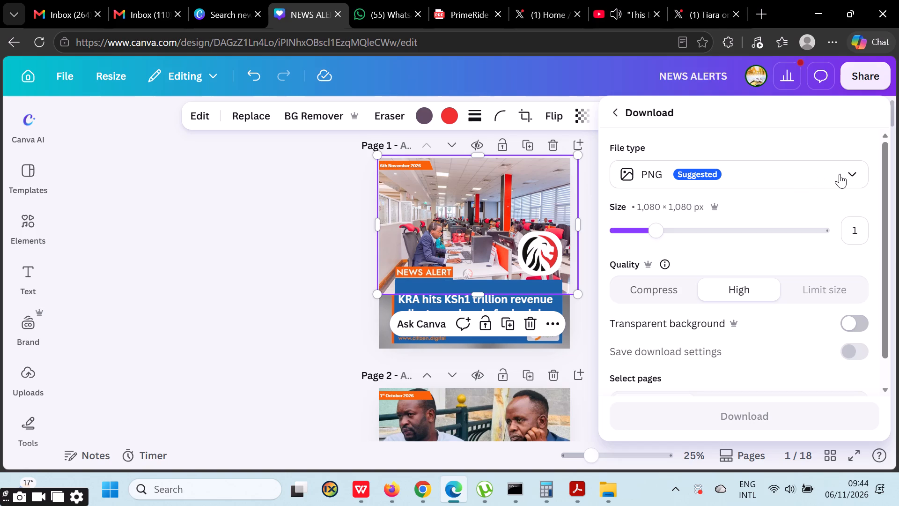
pyautogui.click(840, 174)
pyautogui.click(689, 225)
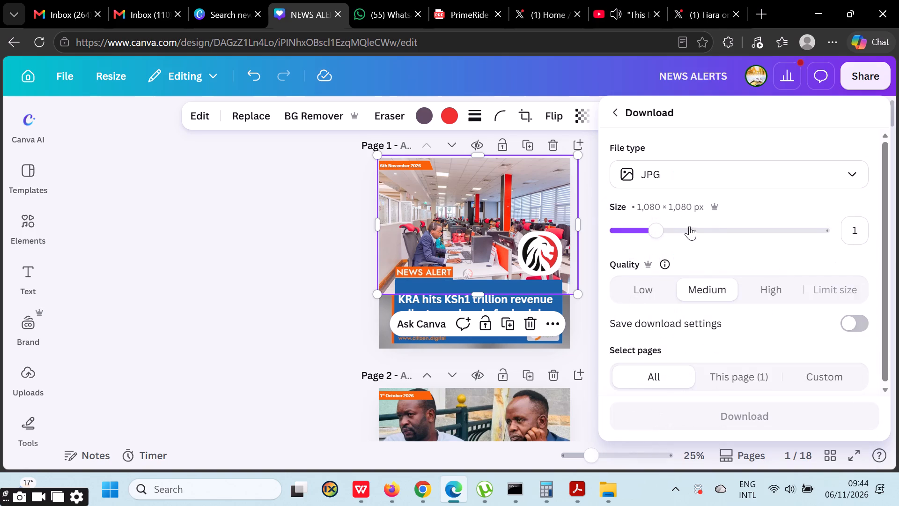
pyautogui.click(749, 383)
pyautogui.scroll(-2, 774, 330)
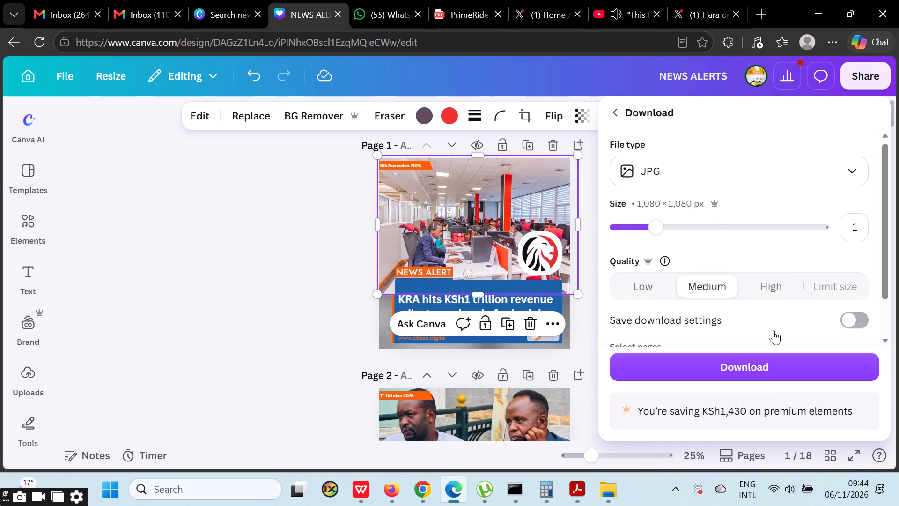
pyautogui.scroll(1, 774, 330)
pyautogui.scroll(-1, 774, 330)
pyautogui.click(756, 322)
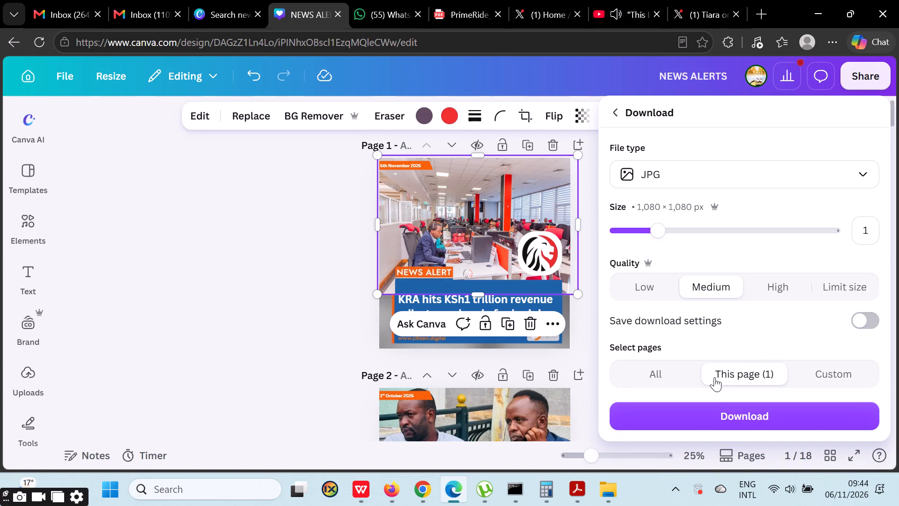
pyautogui.click(715, 377)
pyautogui.click(740, 417)
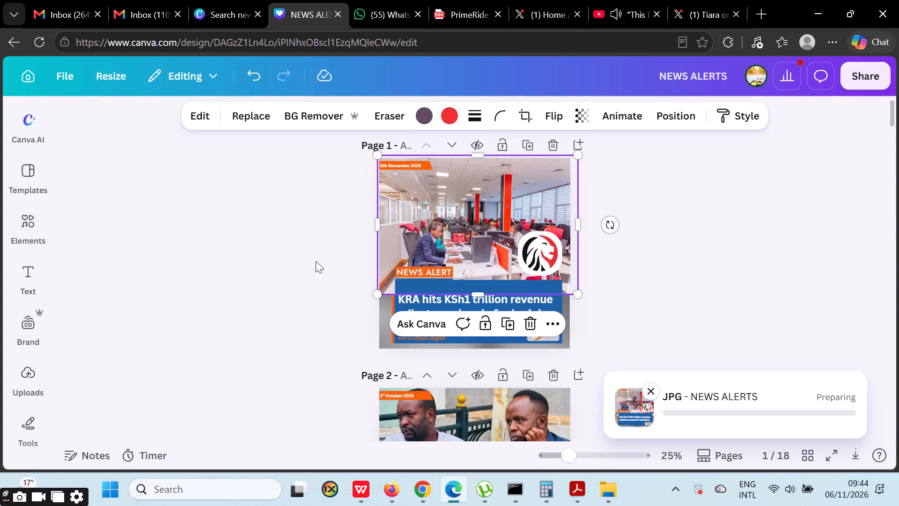
pyautogui.click(280, 245)
# Look through the design's following pages, down to the JUST IN quote on page 4 and the Star quote on page 5.
pyautogui.moveTo(895, 119); pyautogui.dragTo(890, 149)
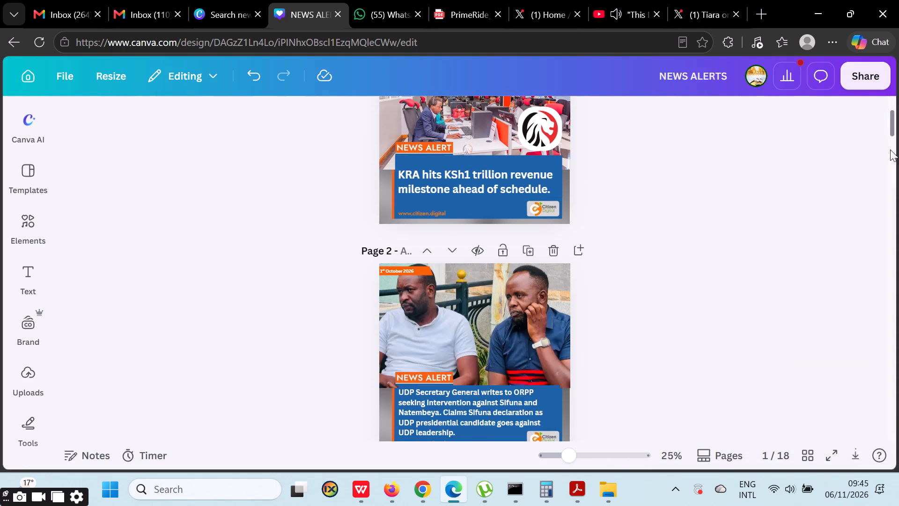
pyautogui.moveTo(890, 149); pyautogui.dragTo(885, 171)
pyautogui.moveTo(891, 165); pyautogui.dragTo(892, 156)
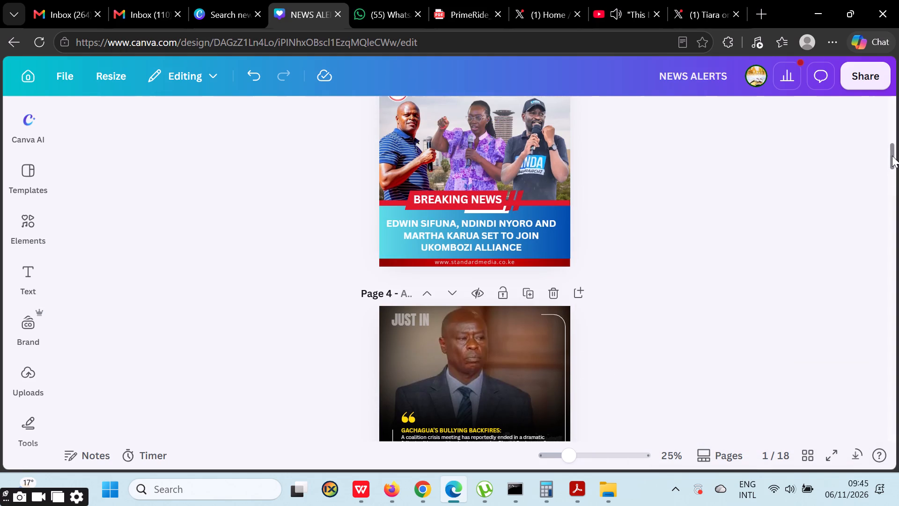
pyautogui.moveTo(892, 156); pyautogui.dragTo(888, 172)
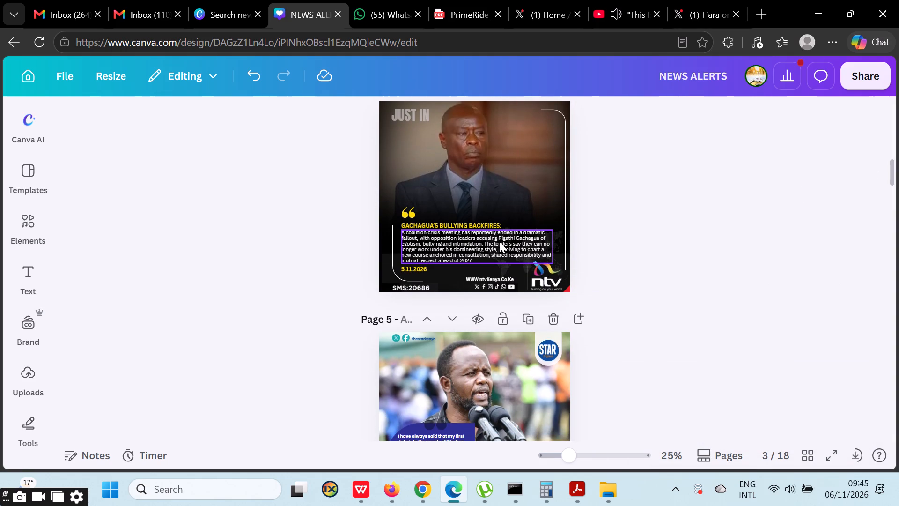
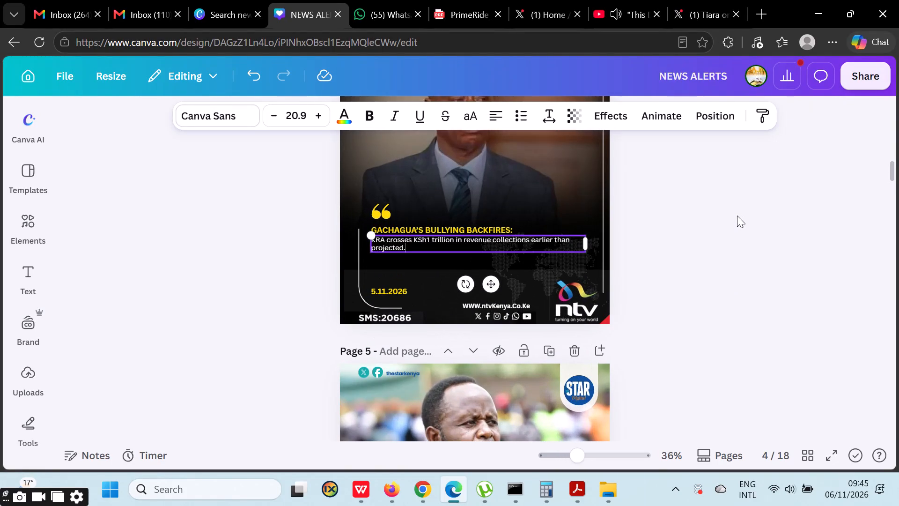
# Delete the yellow heading "GACHAGUA'S BULLYING BACKFIRES:" from the NTV quote design on page 4.
pyautogui.click(737, 217)
pyautogui.moveTo(737, 217); pyautogui.dragTo(733, 218)
pyautogui.click(433, 234)
pyautogui.press('Delete')
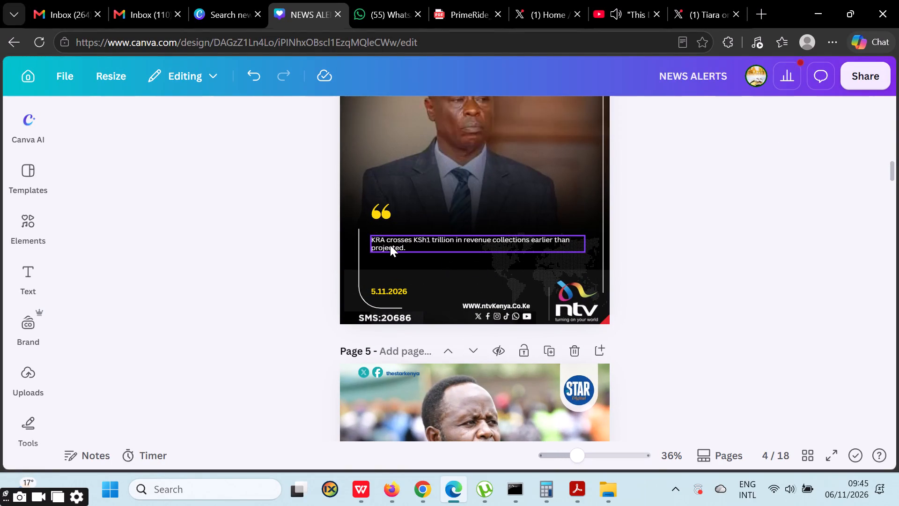
# Enlarge page 4's KRA headline to font size 37.9, widen its box to fit two lines, and place it just above the date.
pyautogui.click(390, 245)
pyautogui.tripleClick(313, 116)
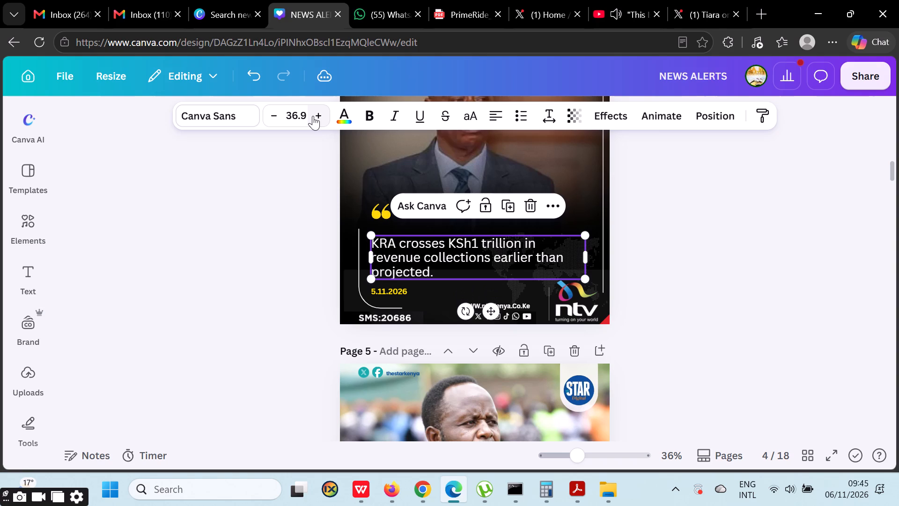
pyautogui.moveTo(590, 263); pyautogui.dragTo(595, 259)
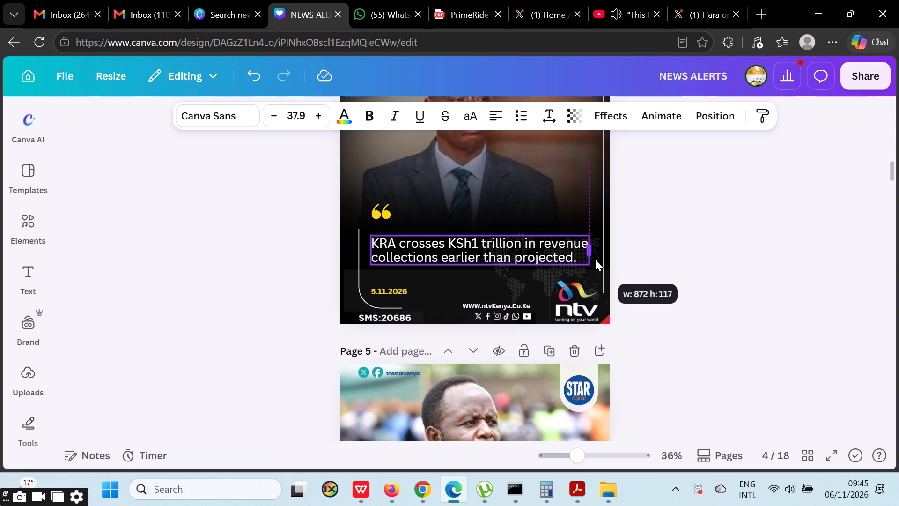
pyautogui.moveTo(595, 259); pyautogui.dragTo(597, 259)
pyautogui.doubleClick(691, 229)
pyautogui.moveTo(472, 246); pyautogui.dragTo(472, 260)
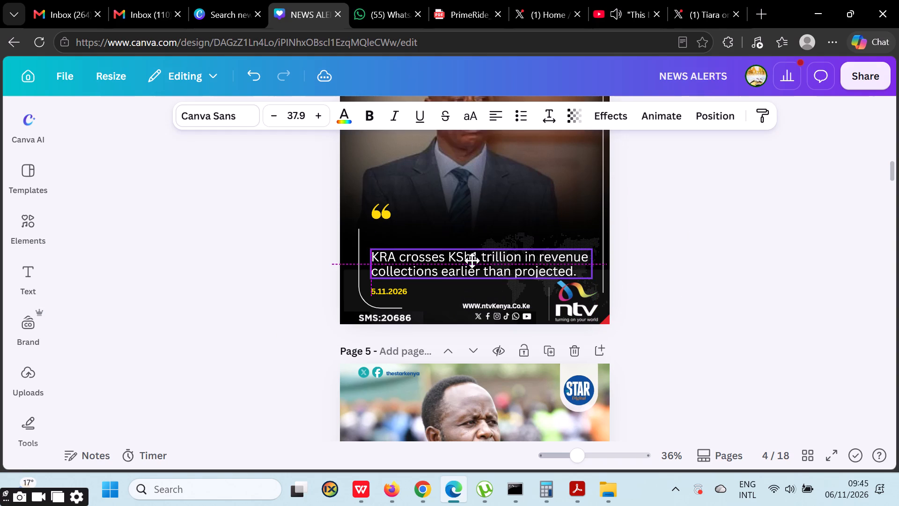
pyautogui.moveTo(472, 260); pyautogui.dragTo(472, 262)
# Change the date on page 4 to 6.11.2026.
pyautogui.doubleClick(381, 291)
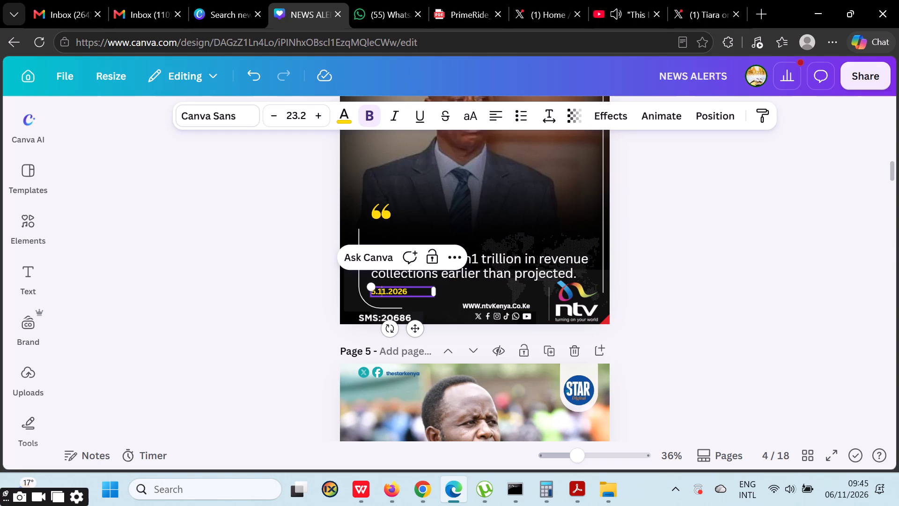
pyautogui.click(374, 293)
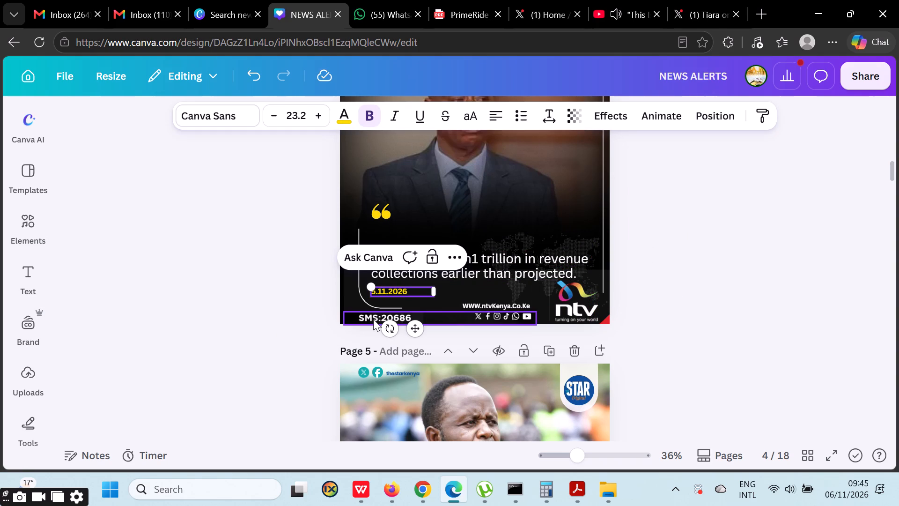
pyautogui.press('BackSpace')
pyautogui.press('6')
# Make "KSh1 trillion" in page 4's headline bold and yellow.
pyautogui.doubleClick(568, 269)
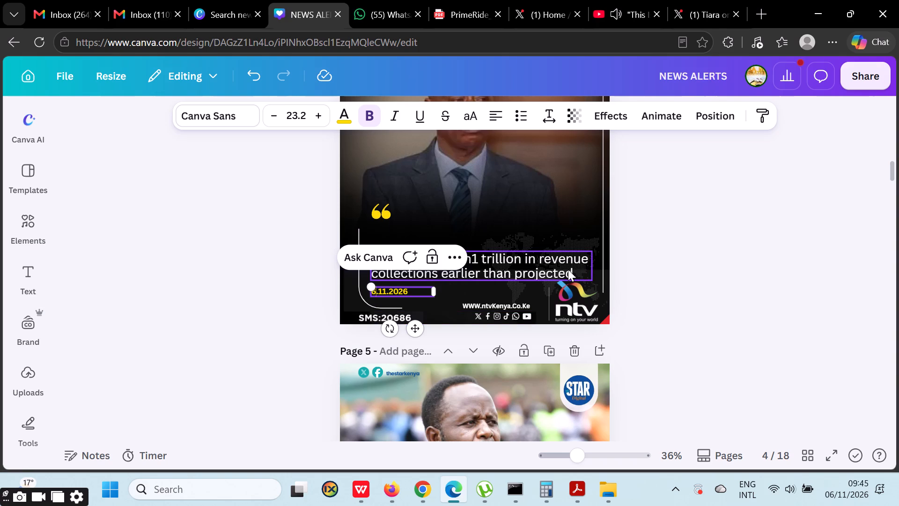
pyautogui.moveTo(448, 254); pyautogui.dragTo(520, 254)
pyautogui.hotkey('ctrl', 'b')
pyautogui.click(338, 113)
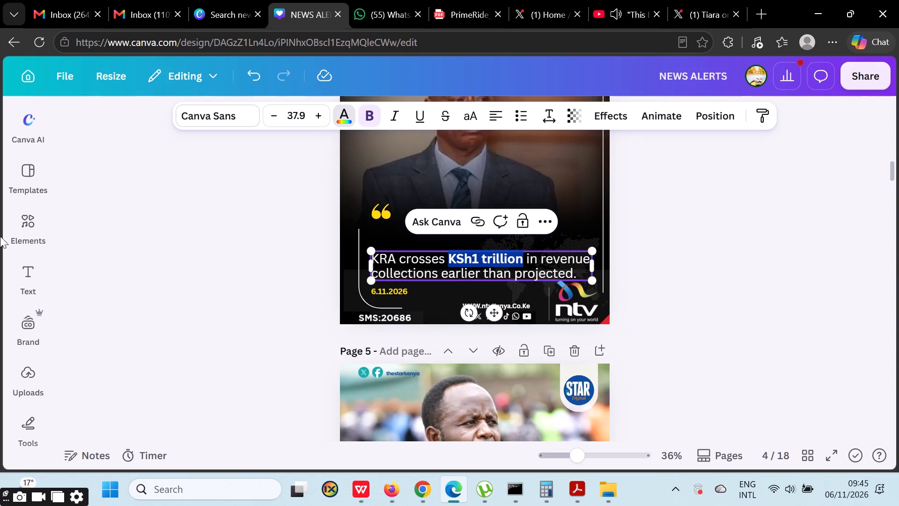
pyautogui.click(244, 255)
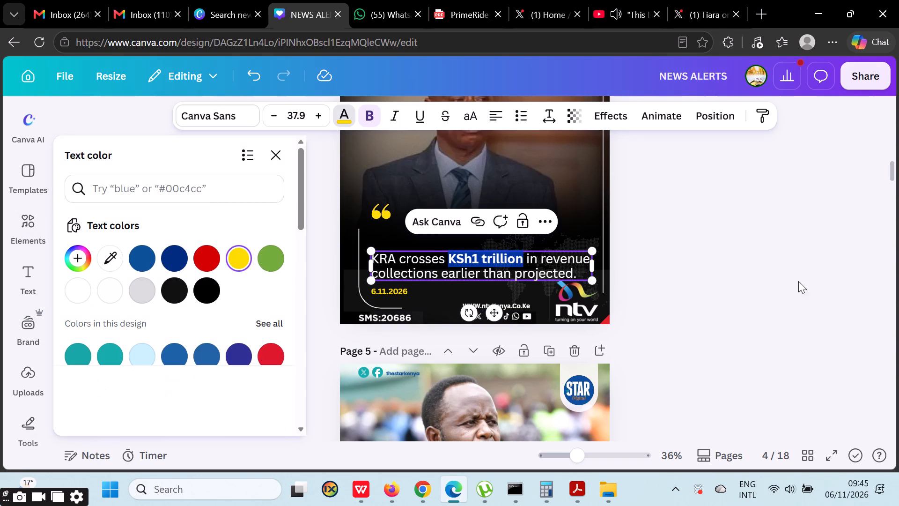
pyautogui.tripleClick(802, 222)
pyautogui.click(802, 222)
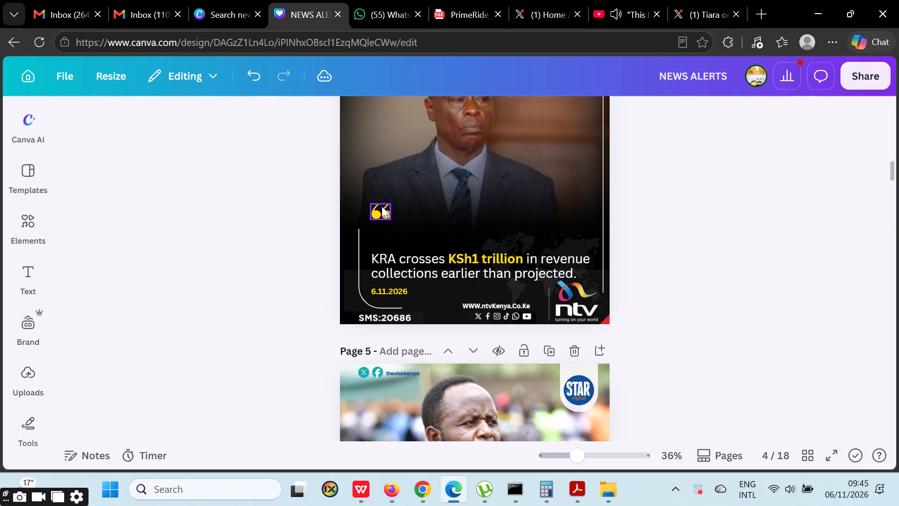
# Move the yellow quotation mark down to just above the headline on page 4.
pyautogui.moveTo(382, 207); pyautogui.dragTo(382, 235)
# Switch to Chrome, search Google Images for "KRA CEO" and preview Citizen Digital's photo of the new Commissioner General.
pyautogui.click(419, 485)
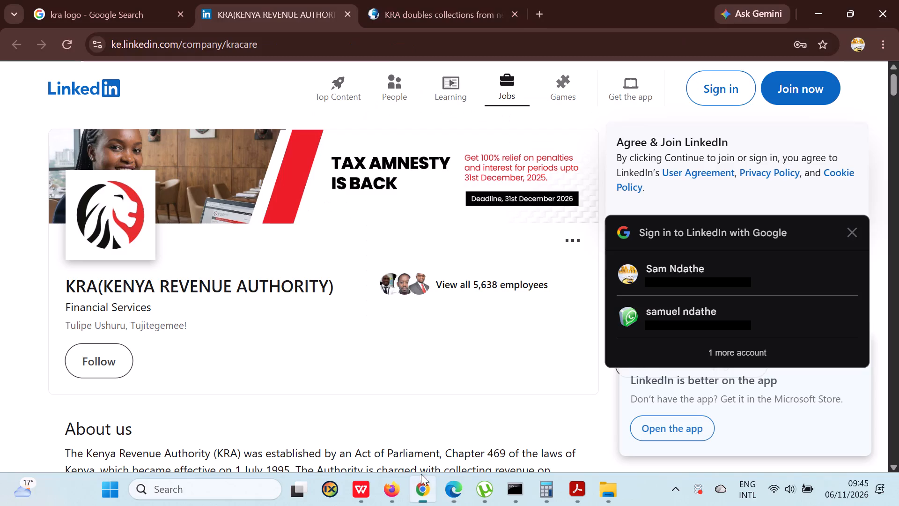
pyautogui.click(438, 2)
pyautogui.click(421, 49)
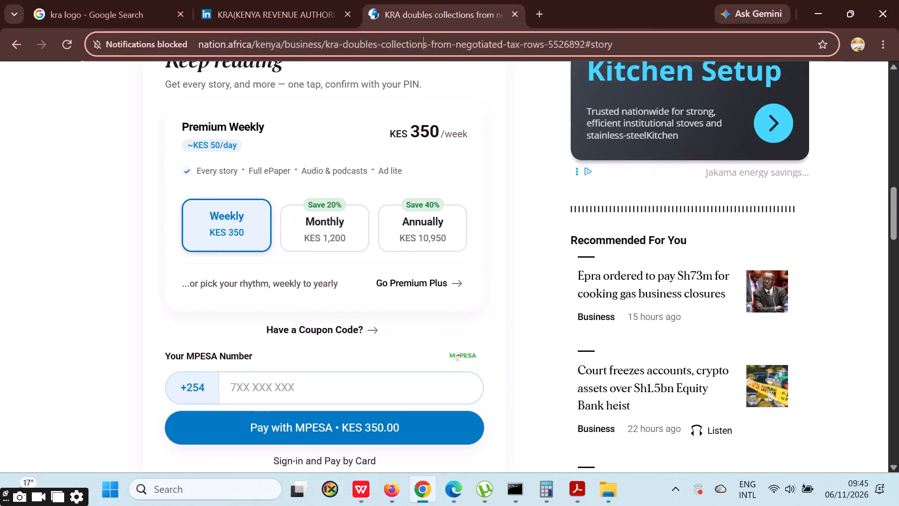
pyautogui.write('KRA CEO')
pyautogui.press('Return')
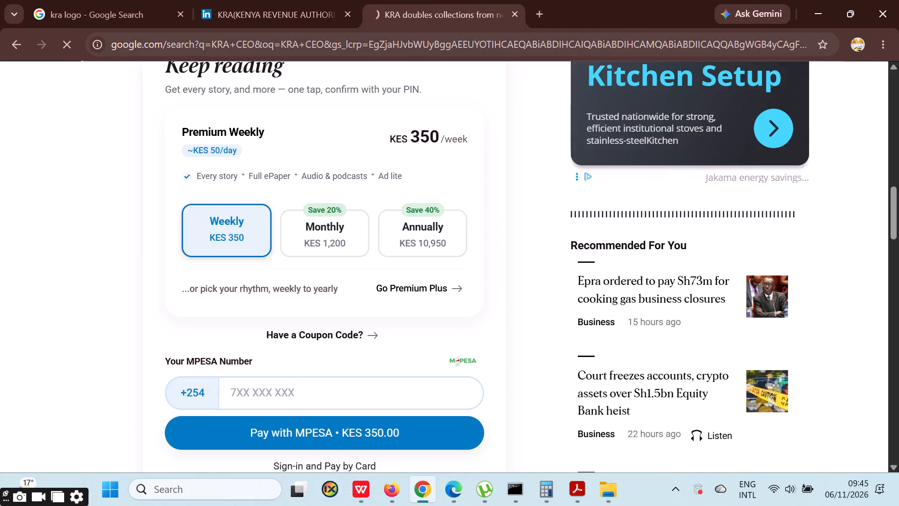
pyautogui.click(184, 129)
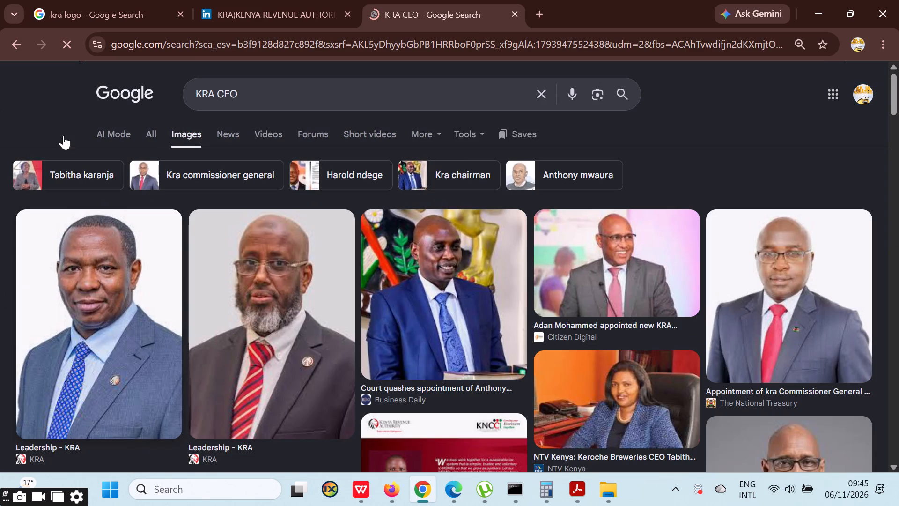
pyautogui.click(616, 271)
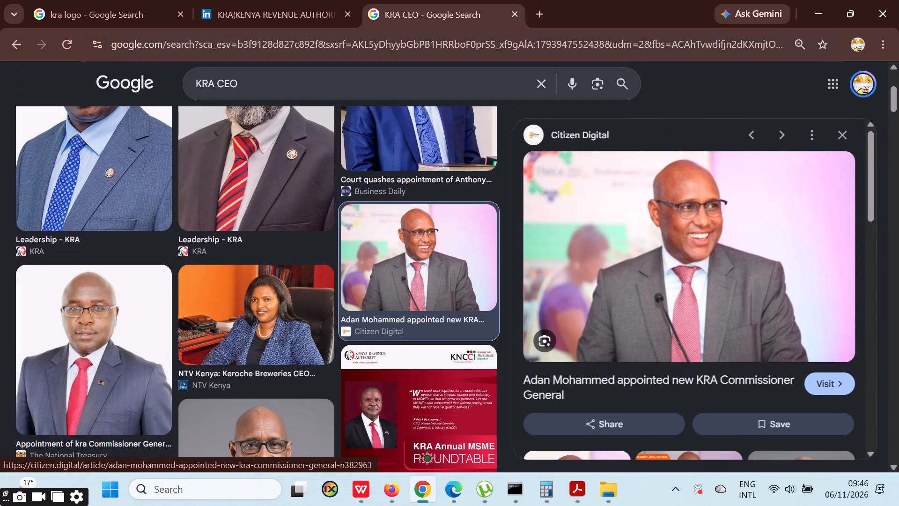
pyautogui.click(292, 42)
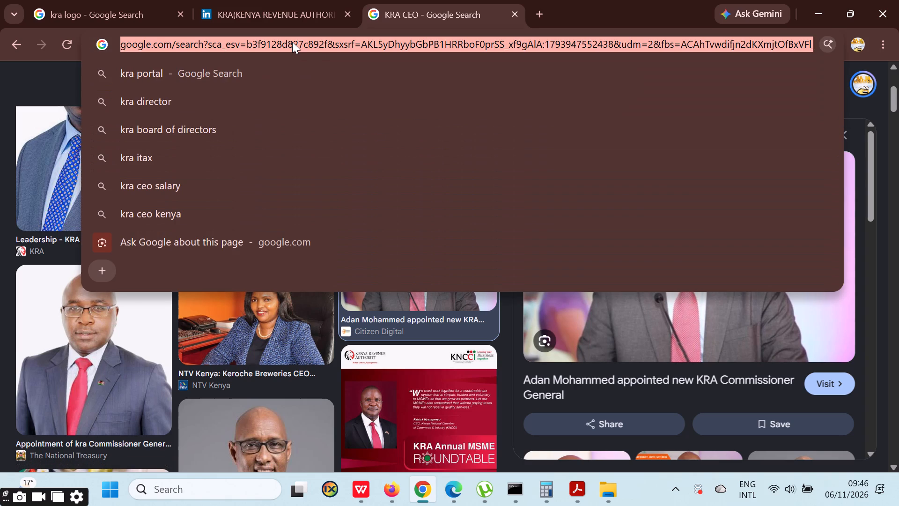
pyautogui.write('ADAN')
pyautogui.press('space')
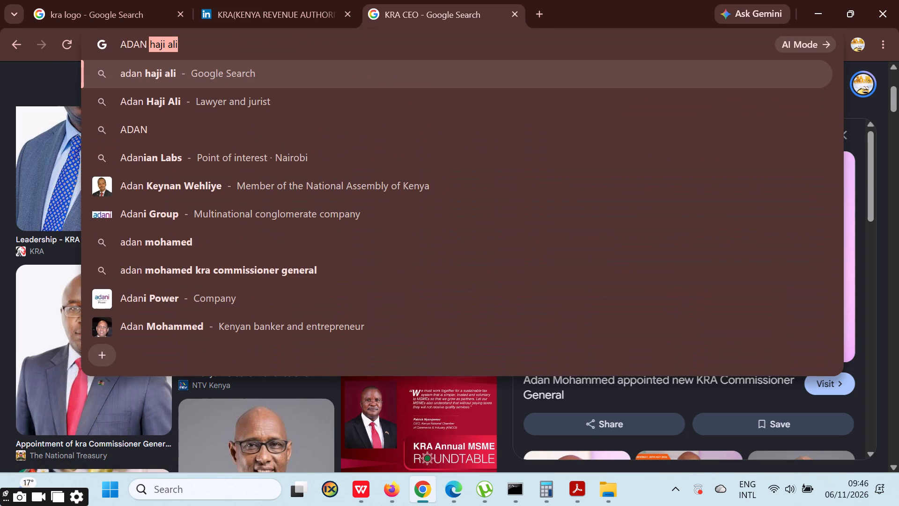
pyautogui.press('m')
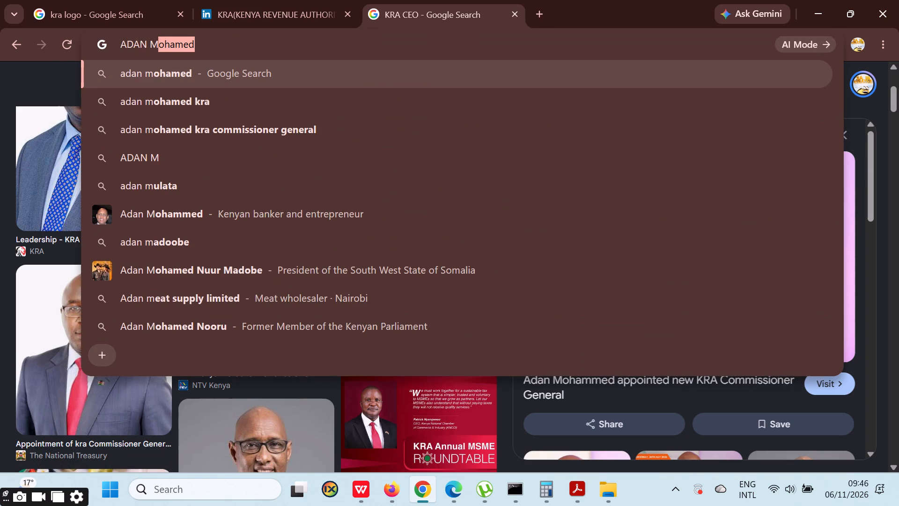
pyautogui.write('OHAMMED')
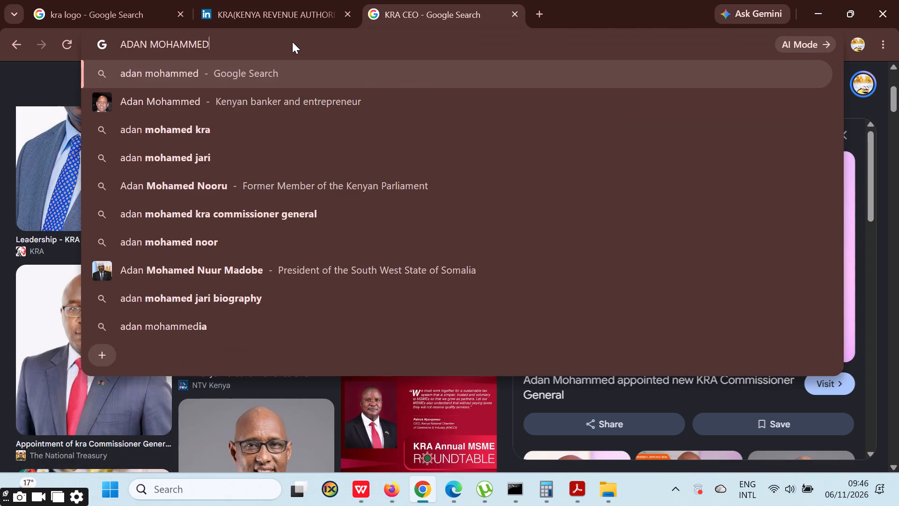
pyautogui.press('Return')
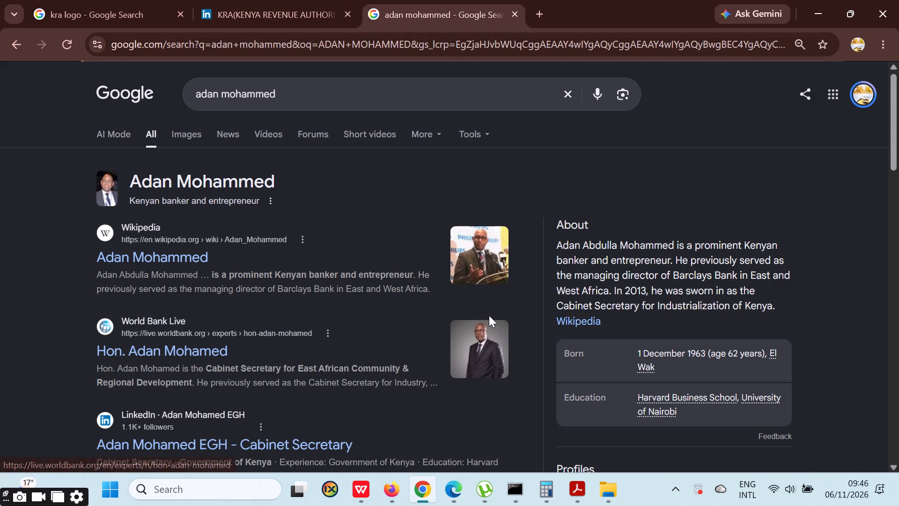
# Examine Adan Mohamed's portrait on the World Bank Live speaker page and return to the search results.
pyautogui.click(487, 350)
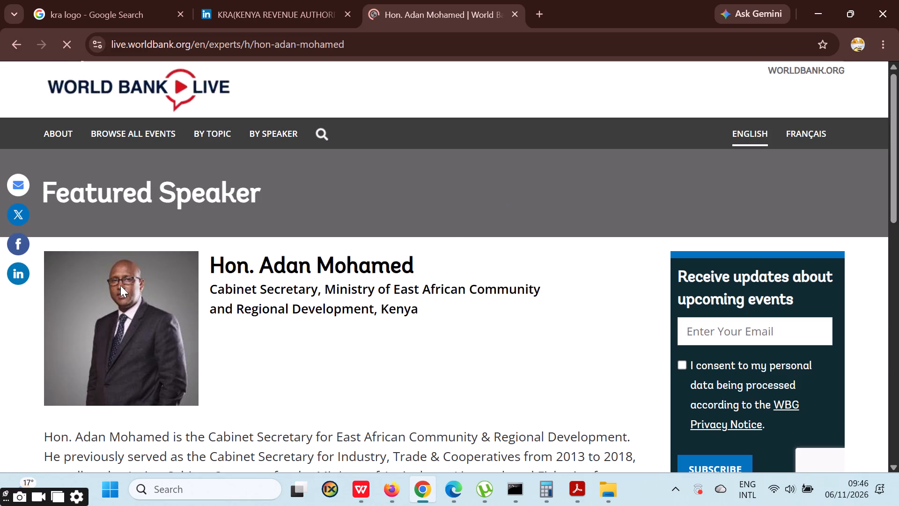
pyautogui.click(111, 316)
pyautogui.click(129, 305)
pyautogui.doubleClick(129, 305)
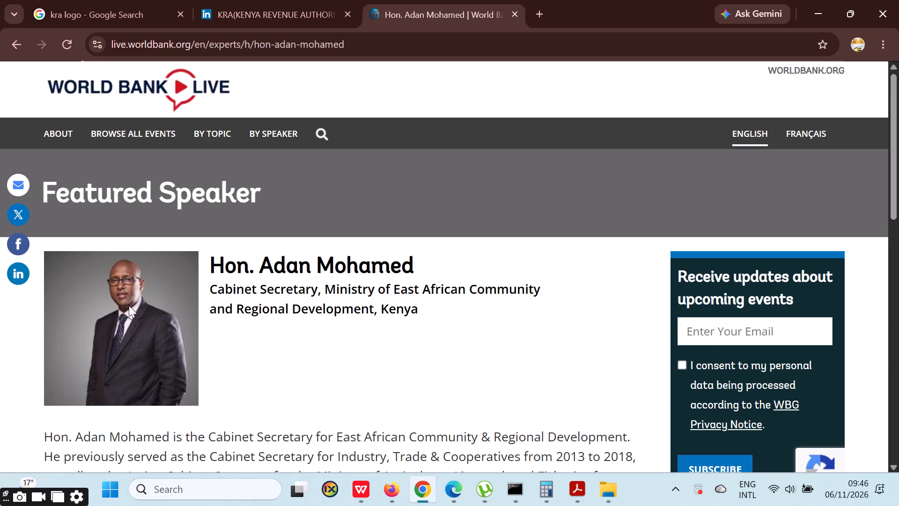
pyautogui.scroll(1, 254, 277)
pyautogui.scroll(-7, 254, 277)
pyautogui.scroll(3, 254, 277)
pyautogui.scroll(-1, 255, 277)
pyautogui.scroll(9, 255, 273)
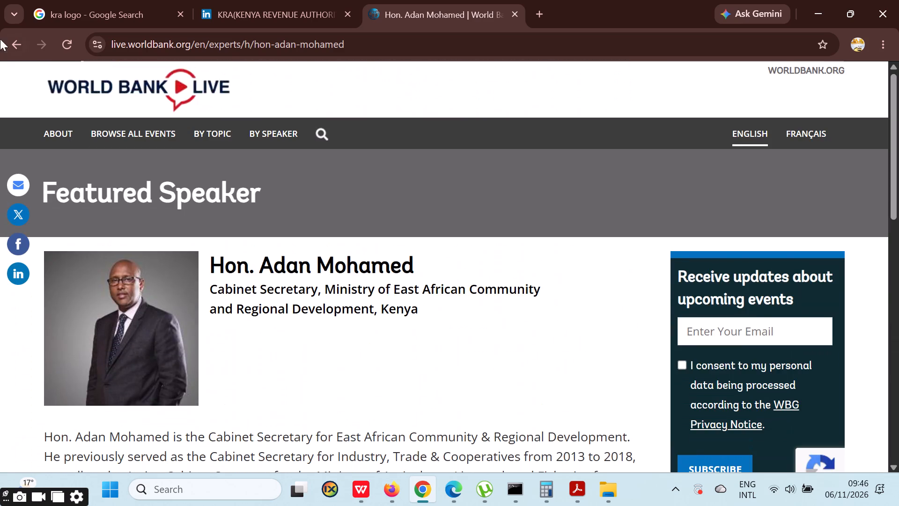
pyautogui.click(19, 38)
pyautogui.tripleClick(265, 92)
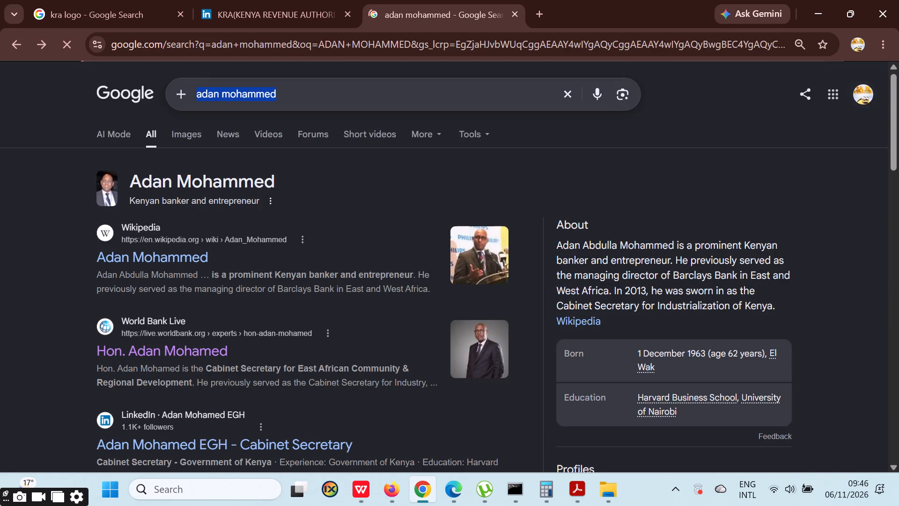
pyautogui.hotkey('ctrl', 'c')
pyautogui.hotkey('ctrl', 'c')
pyautogui.click(193, 135)
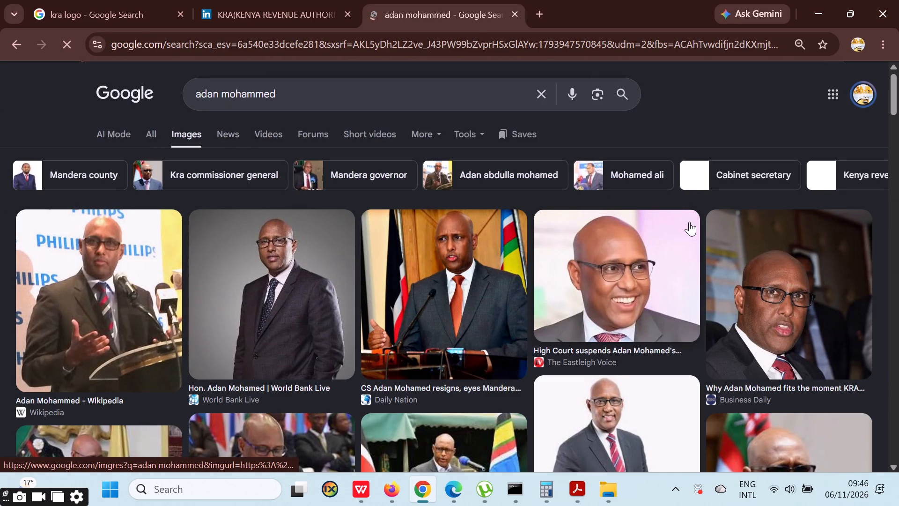
pyautogui.scroll(-1, 510, 201)
pyautogui.scroll(-3, 281, 226)
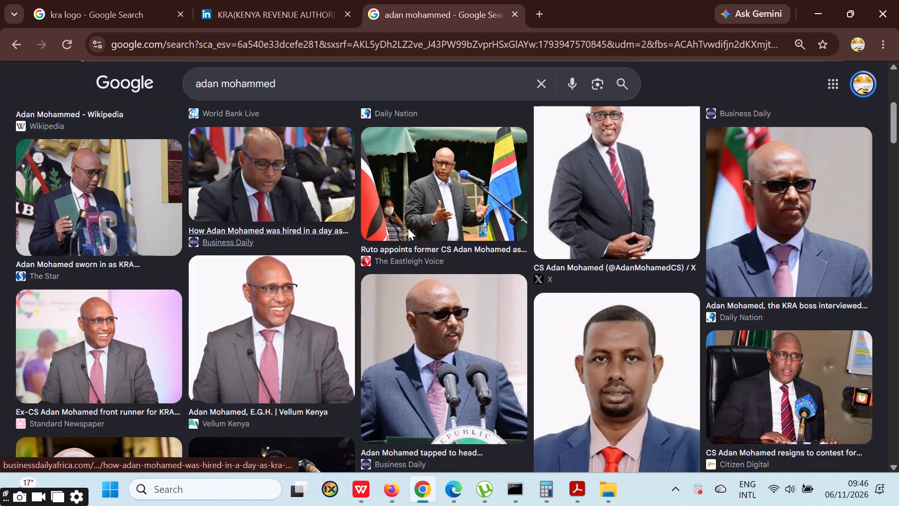
pyautogui.click(634, 198)
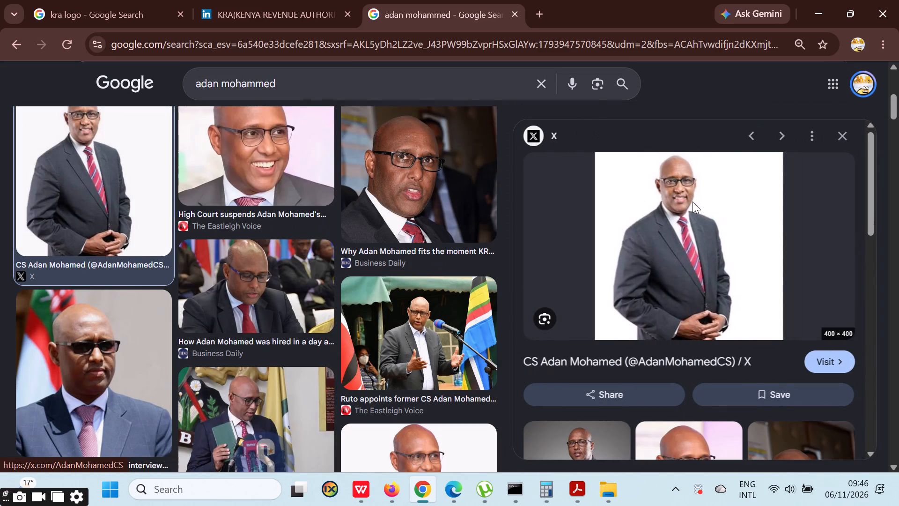
pyautogui.click(11, 52)
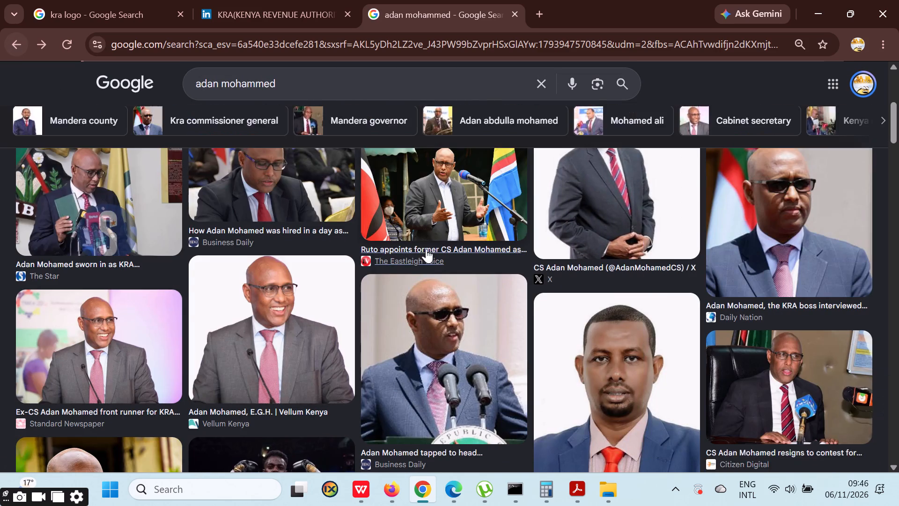
# Open the Citizen Digital article "CS Adan Mohamed resigns to contest for Mandera Governor's seat" from the image results and copy its lead photo.
pyautogui.scroll(-2, 426, 249)
pyautogui.scroll(-1, 628, 263)
pyautogui.scroll(1, 637, 264)
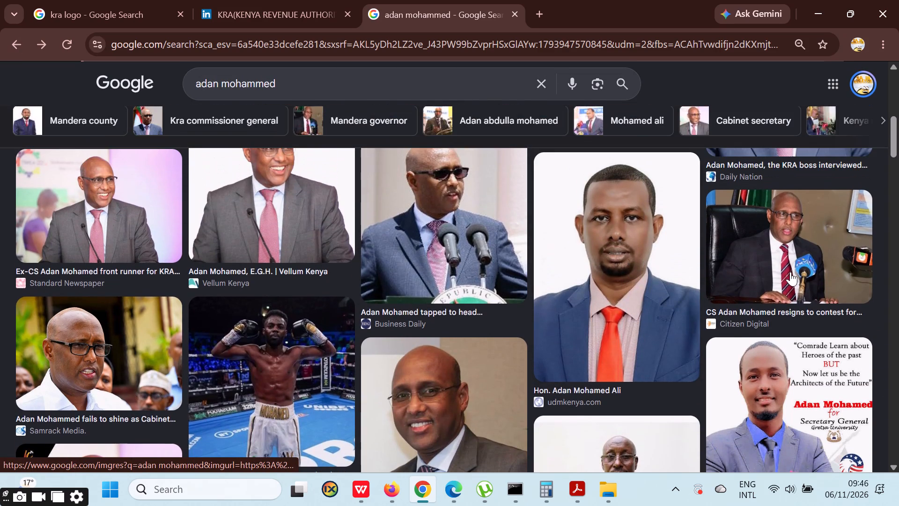
pyautogui.click(790, 272)
pyautogui.click(714, 230)
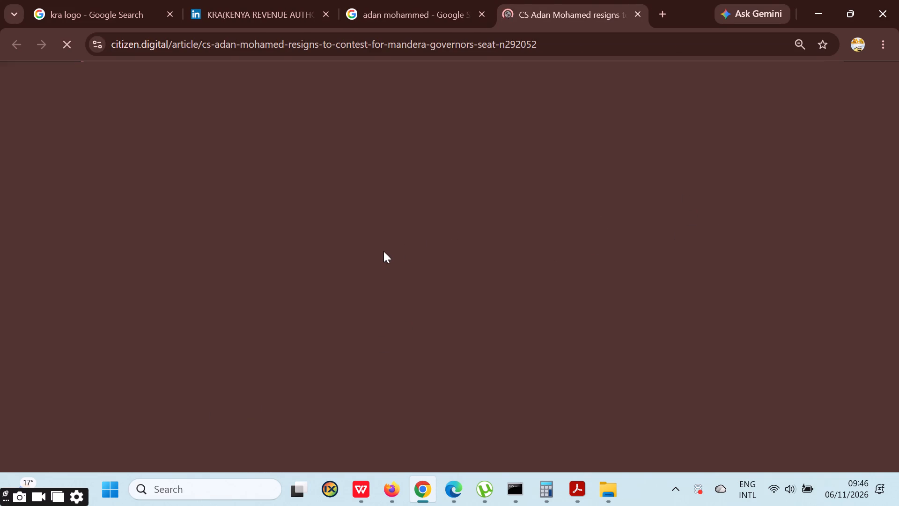
pyautogui.scroll(-2, 397, 265)
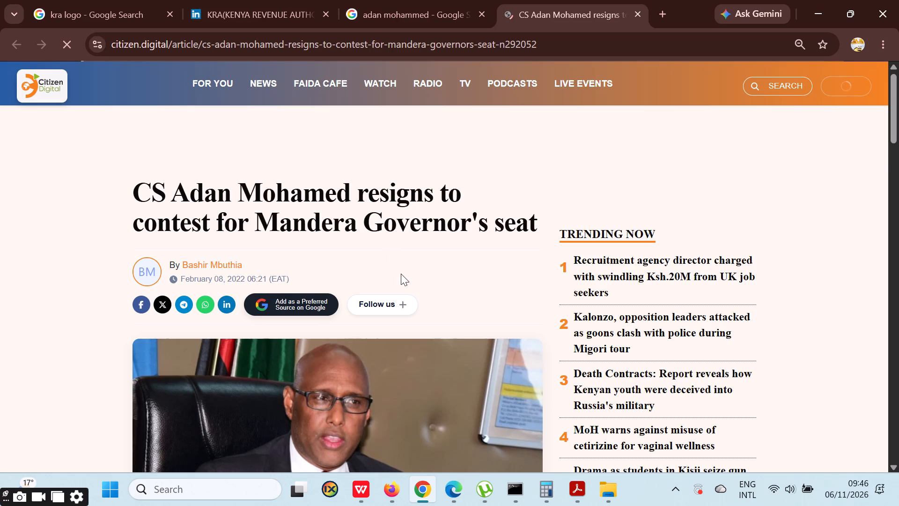
pyautogui.scroll(-1, 401, 274)
pyautogui.scroll(1, 401, 274)
pyautogui.rightClick(348, 269)
pyautogui.click(413, 327)
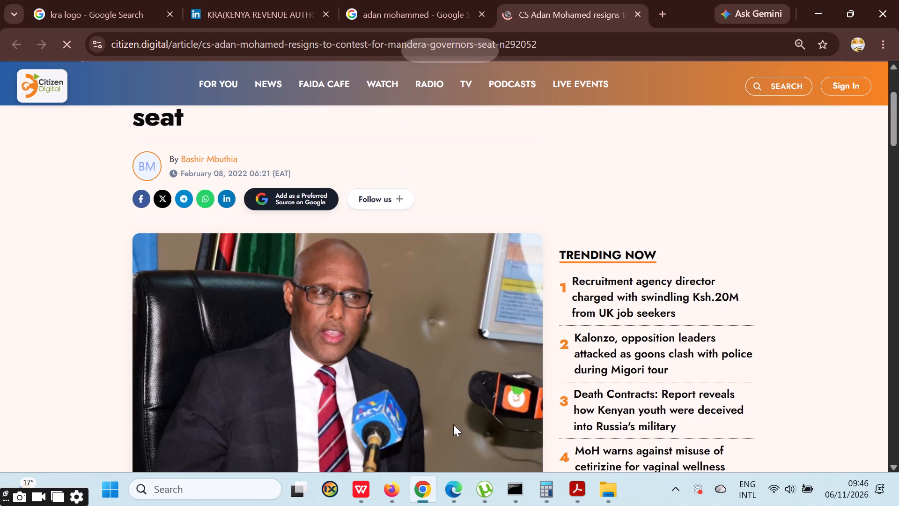
# Return to the Canva design in Edge and paste the copied Adan Mohamed photo onto page 4.
pyautogui.click(448, 480)
pyautogui.scroll(-1, 519, 260)
pyautogui.scroll(1, 566, 271)
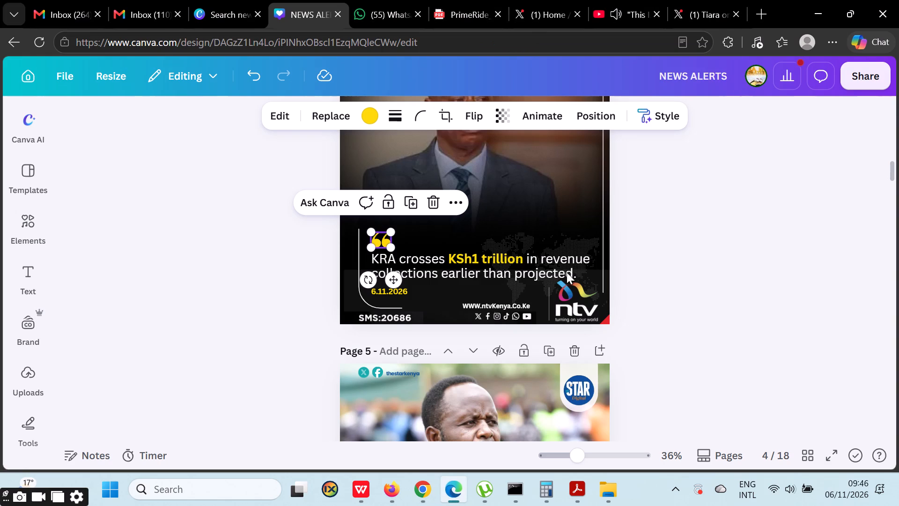
pyautogui.scroll(2, 748, 261)
pyautogui.scroll(-2, 737, 267)
pyautogui.scroll(3, 737, 267)
pyautogui.doubleClick(730, 245)
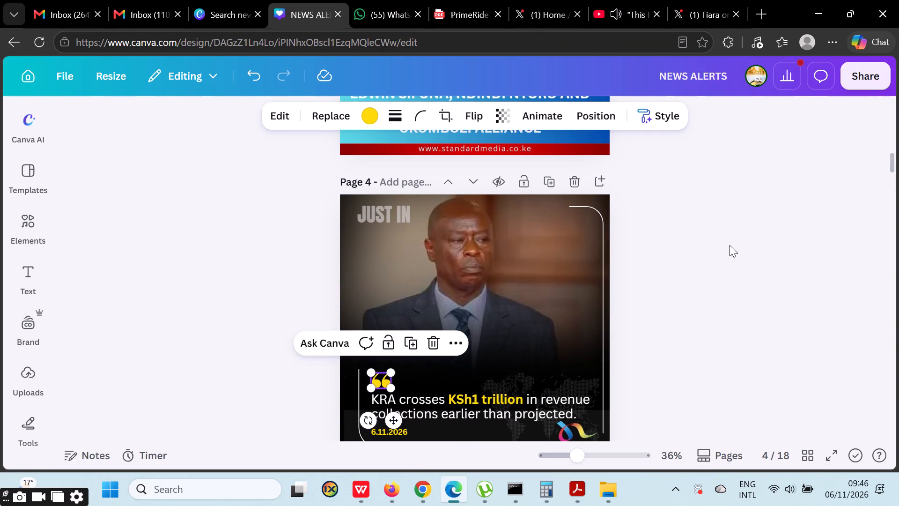
pyautogui.click(514, 248)
pyautogui.hotkey('ctrl', 'v')
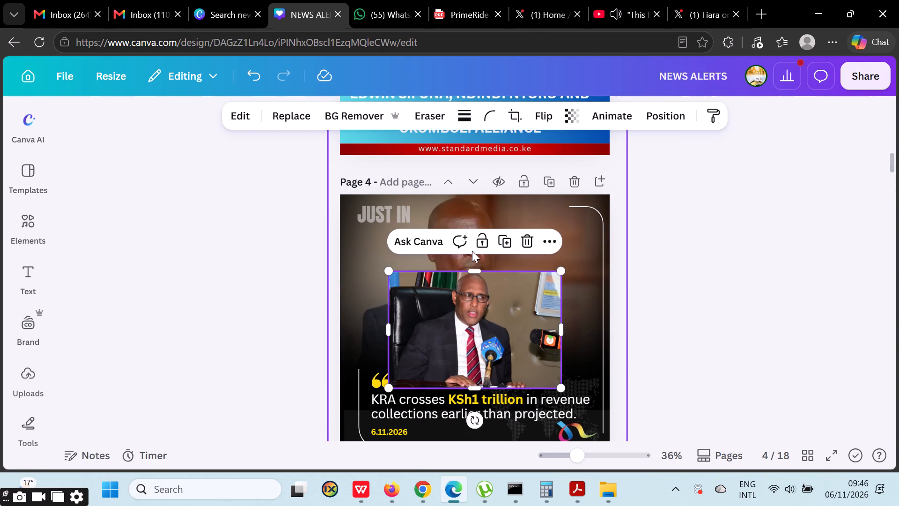
pyautogui.moveTo(475, 301); pyautogui.dragTo(420, 223)
pyautogui.moveTo(504, 312); pyautogui.dragTo(616, 368)
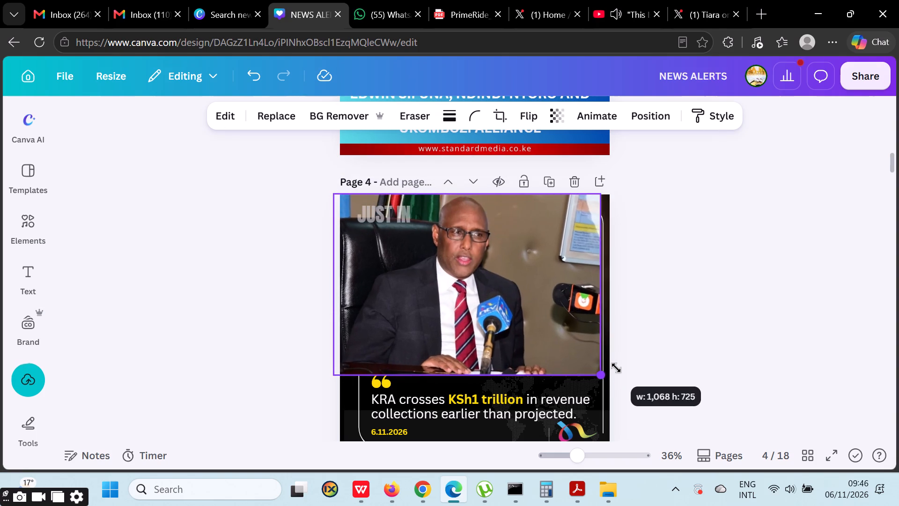
pyautogui.moveTo(616, 368); pyautogui.dragTo(618, 369)
pyautogui.scroll(-1, 615, 366)
pyautogui.moveTo(543, 315); pyautogui.dragTo(545, 316)
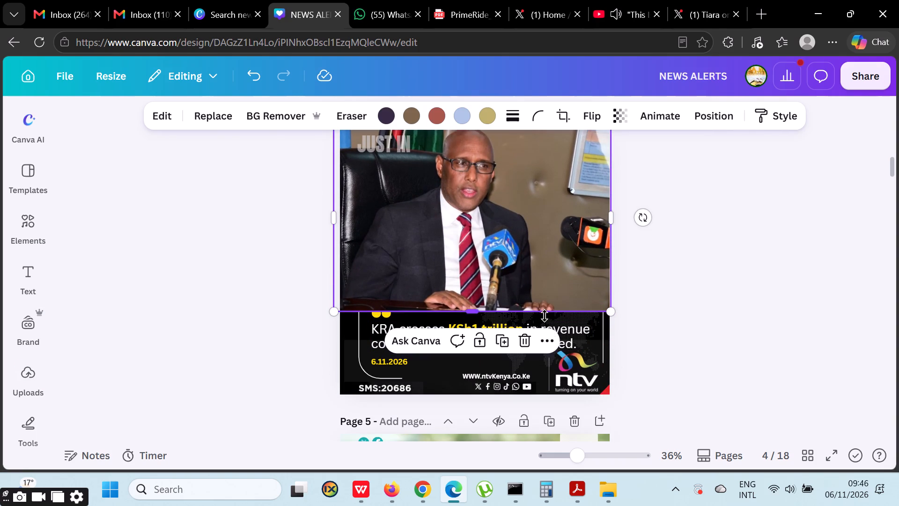
pyautogui.moveTo(545, 316); pyautogui.dragTo(559, 393)
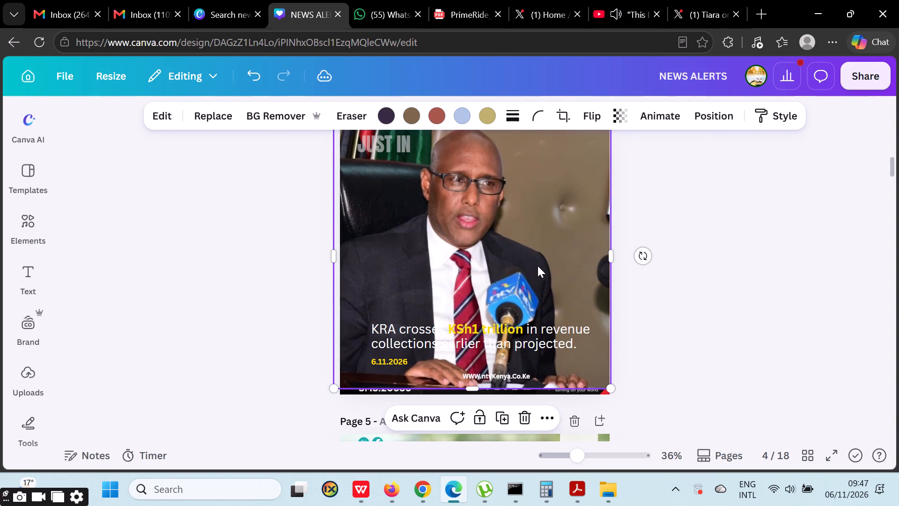
# Move the Adan Mohamed photo down page 4's layer order, behind the text, NTV graphics and dark gradients but above the old portrait.
pyautogui.rightClick(538, 264)
pyautogui.click(617, 213)
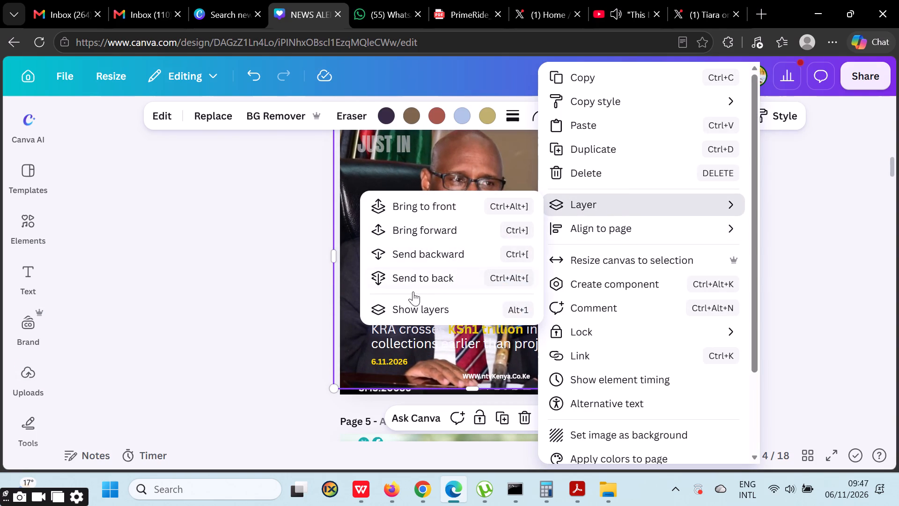
pyautogui.click(408, 313)
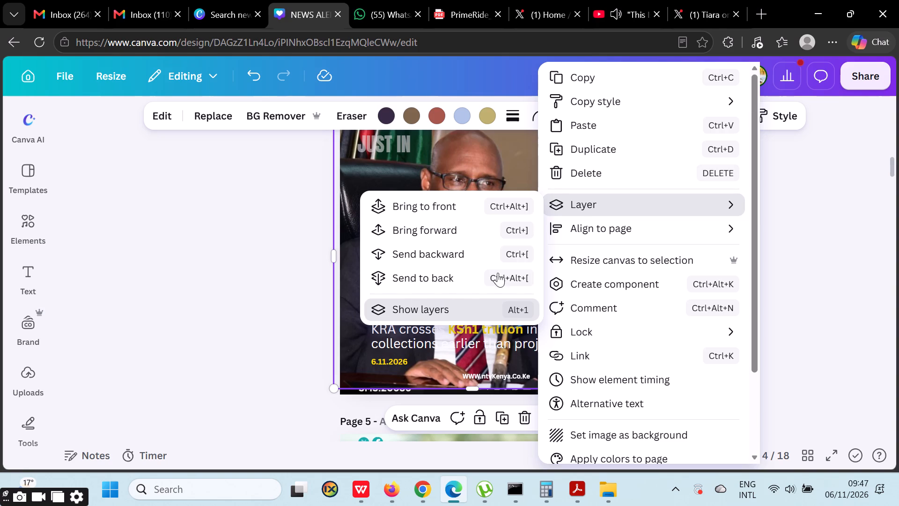
pyautogui.scroll(-2, 192, 355)
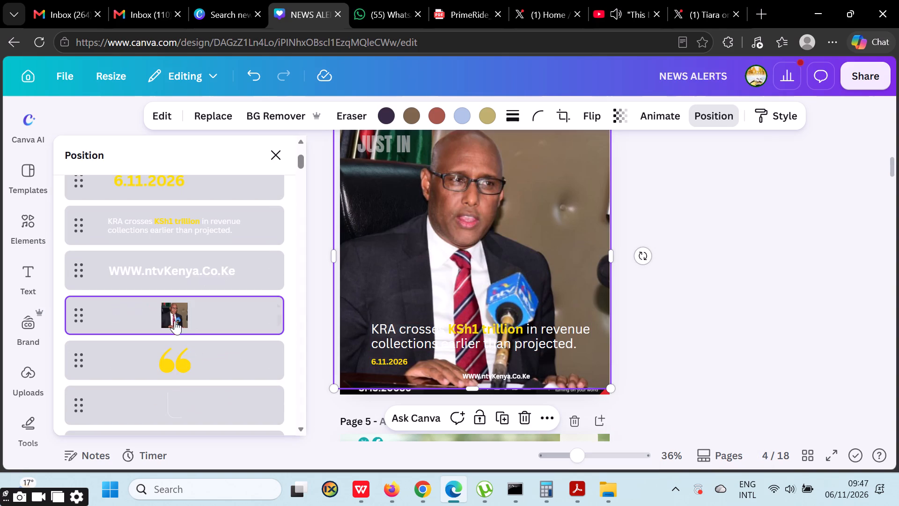
pyautogui.moveTo(175, 311); pyautogui.dragTo(176, 325)
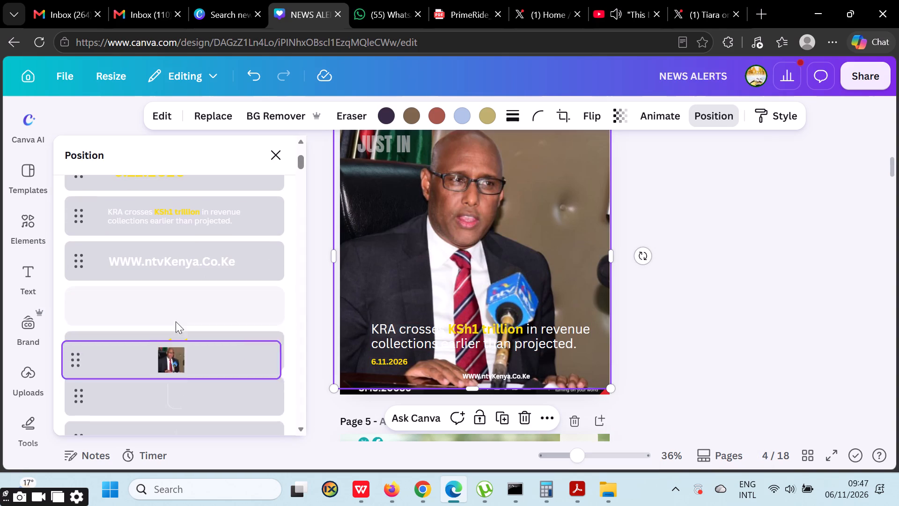
pyautogui.scroll(-1, 191, 315)
pyautogui.moveTo(166, 233); pyautogui.dragTo(150, 466)
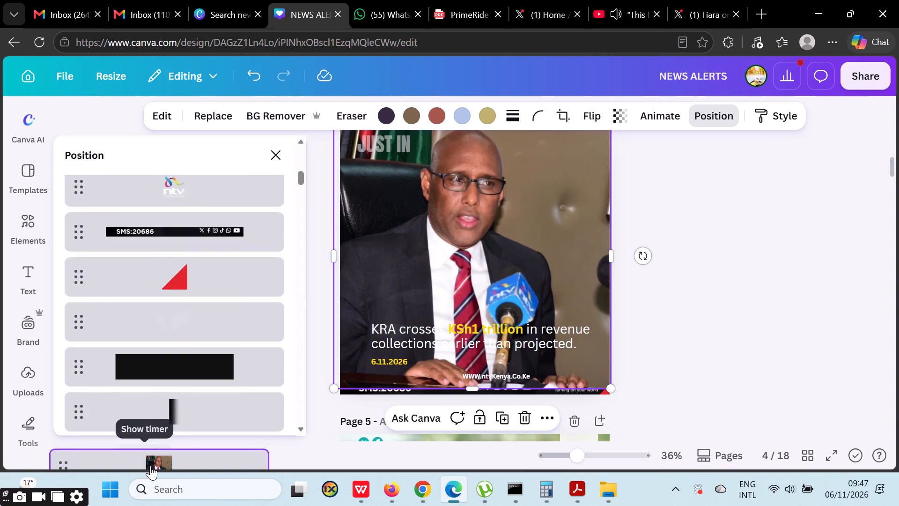
pyautogui.moveTo(150, 466); pyautogui.dragTo(180, 348)
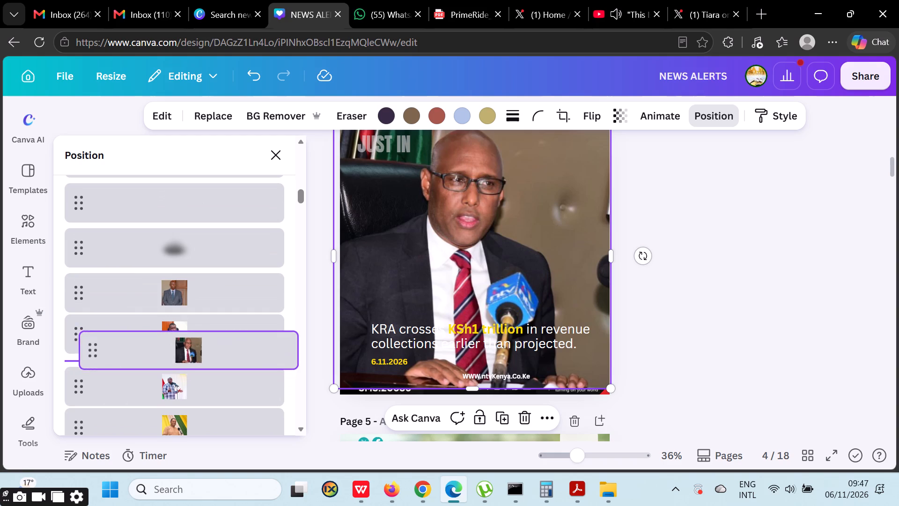
pyautogui.moveTo(180, 348); pyautogui.dragTo(192, 284)
pyautogui.doubleClick(770, 253)
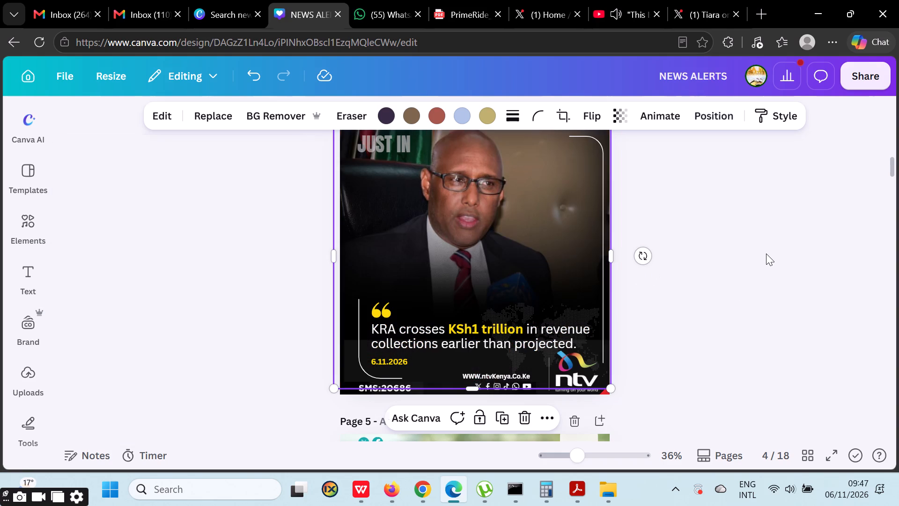
# Download only page 4 of the design as a JPG.
pyautogui.scroll(1, 734, 293)
pyautogui.click(522, 287)
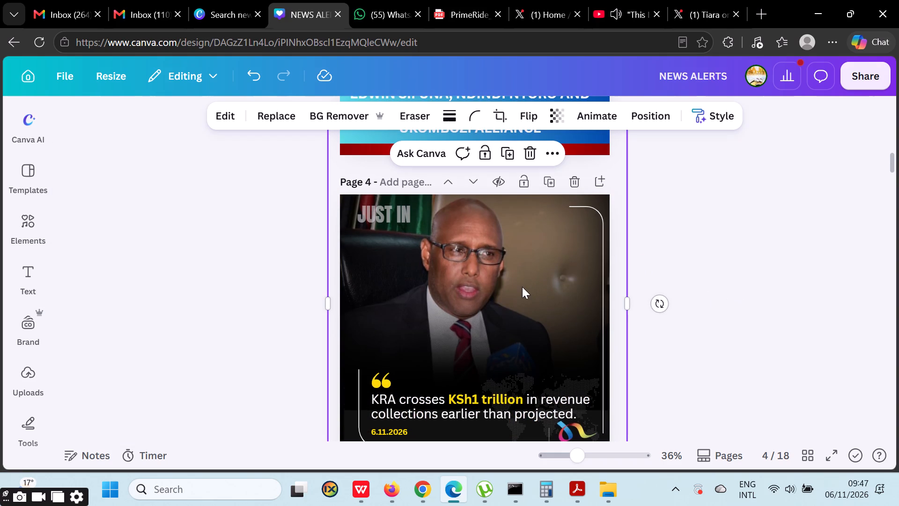
pyautogui.click(858, 74)
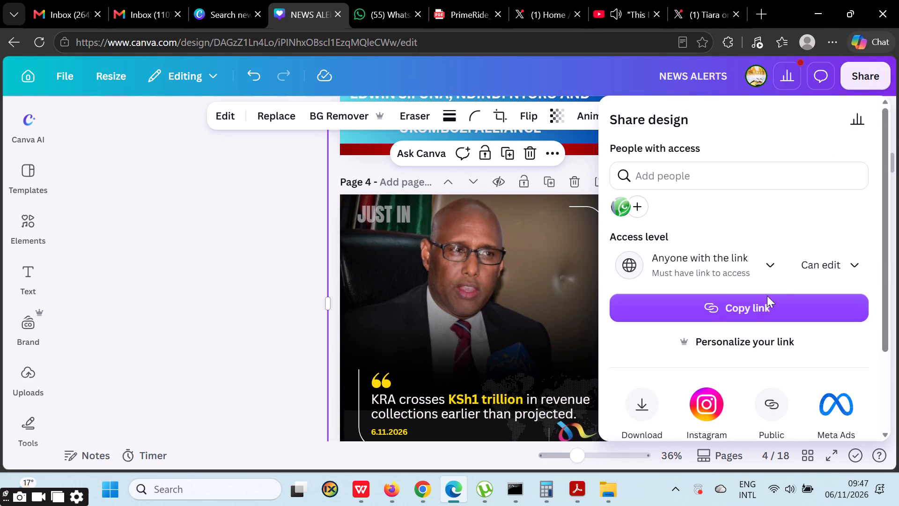
pyautogui.click(640, 402)
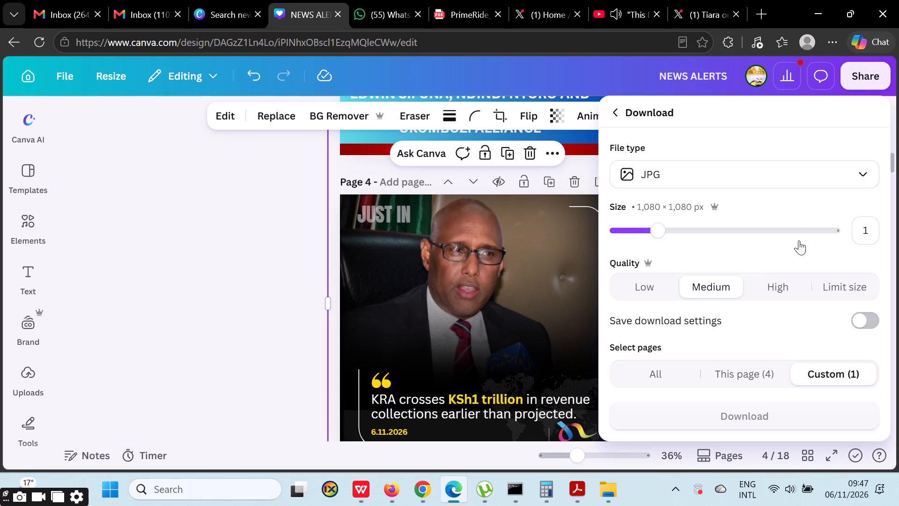
pyautogui.scroll(-1, 800, 245)
pyautogui.click(747, 375)
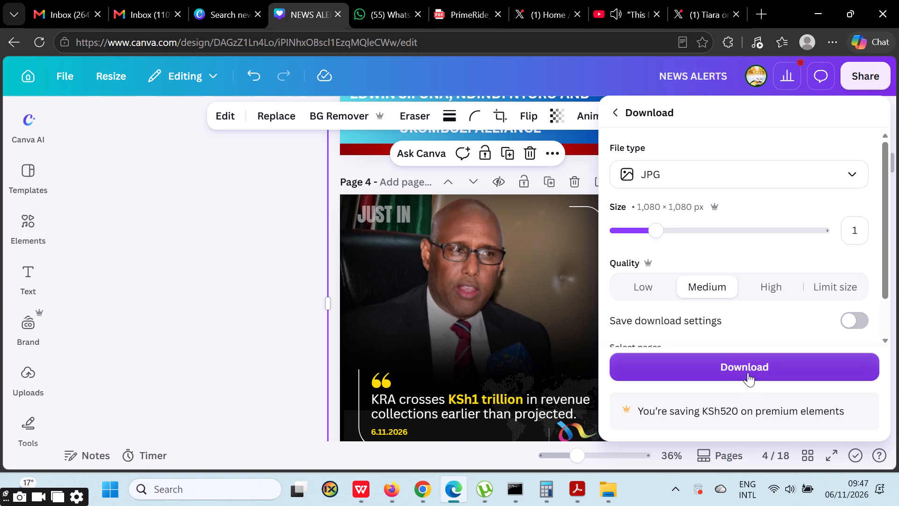
pyautogui.click(748, 372)
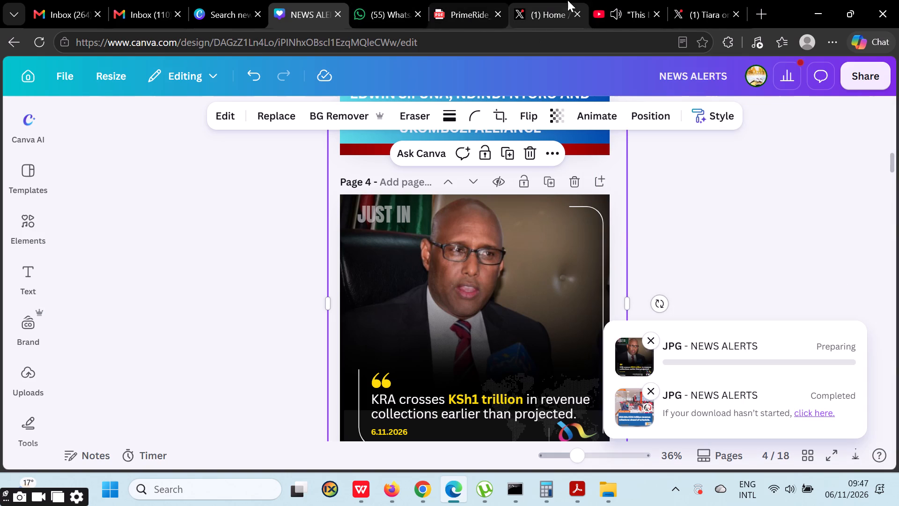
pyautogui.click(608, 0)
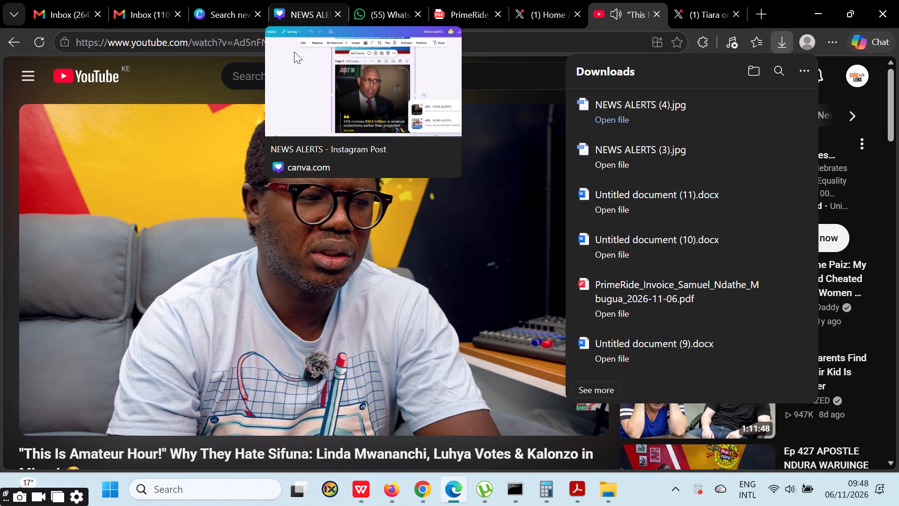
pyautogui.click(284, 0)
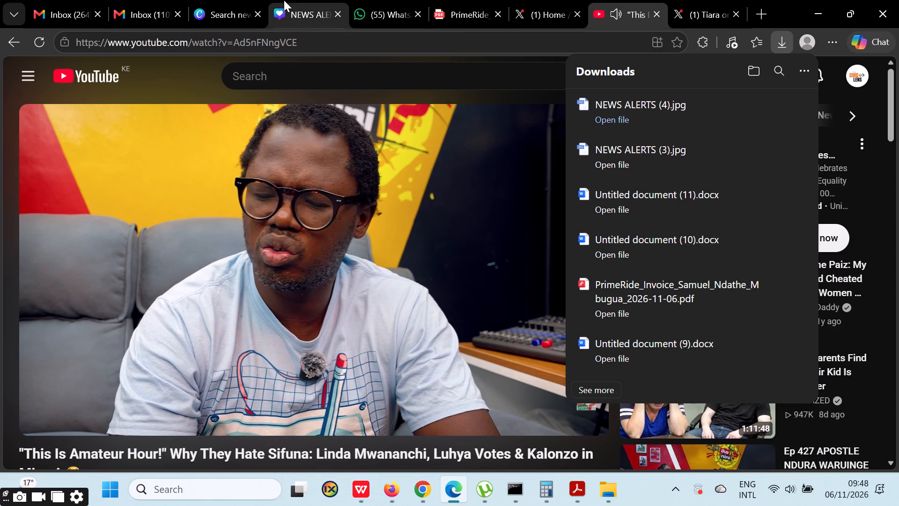
pyautogui.click(835, 211)
pyautogui.moveTo(892, 164); pyautogui.dragTo(893, 164)
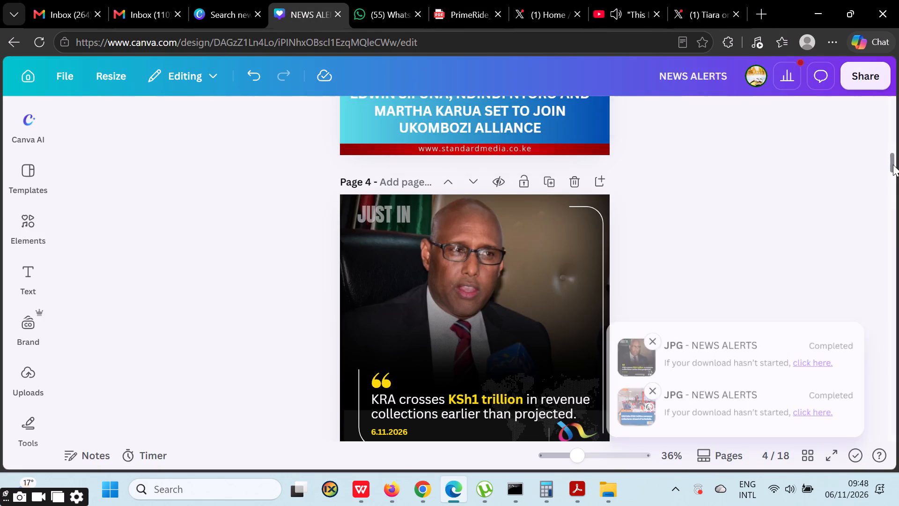
pyautogui.moveTo(893, 164); pyautogui.dragTo(895, 213)
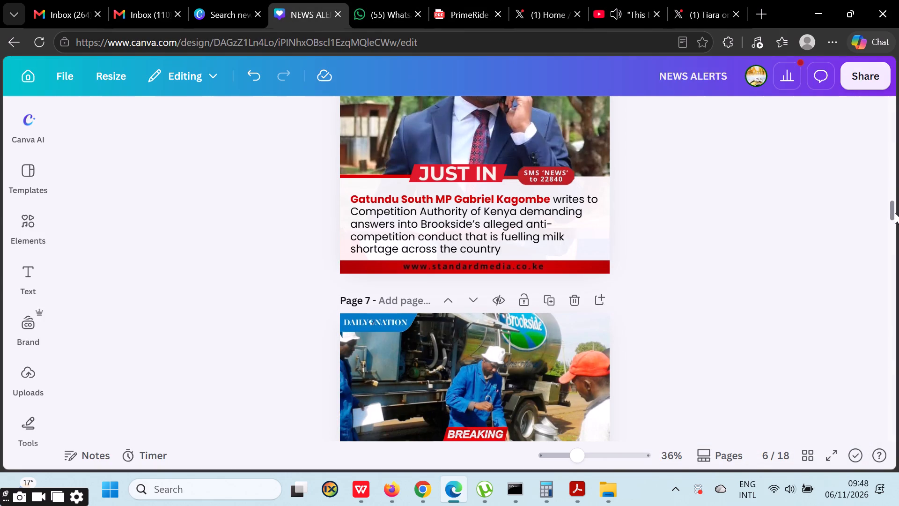
pyautogui.moveTo(895, 213); pyautogui.dragTo(898, 203)
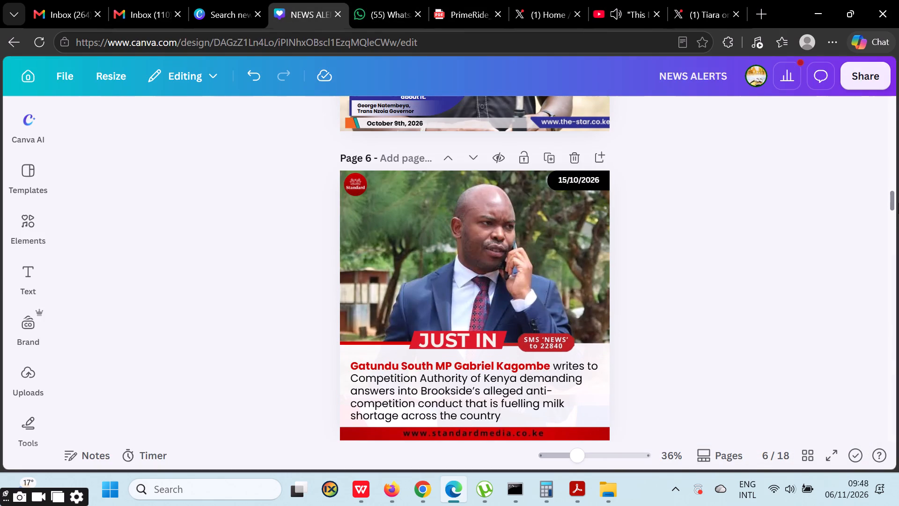
pyautogui.moveTo(898, 203); pyautogui.dragTo(898, 203)
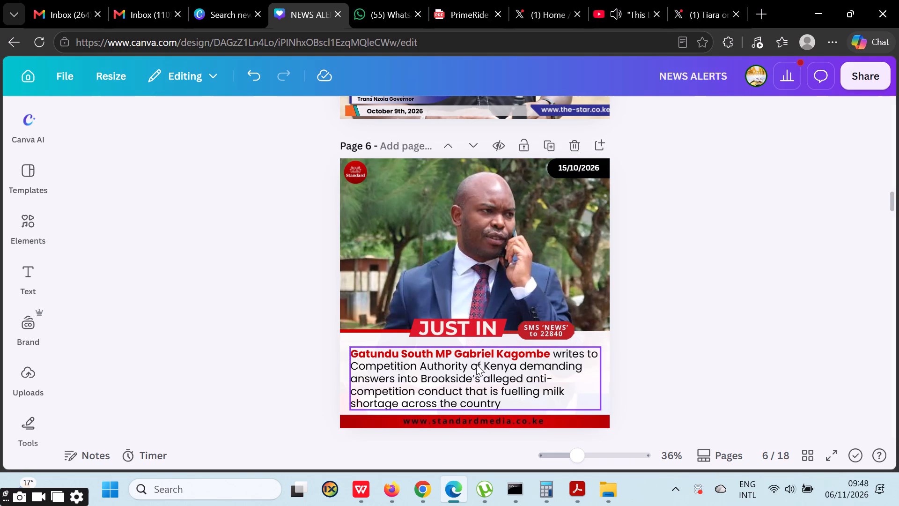
pyautogui.click(483, 375)
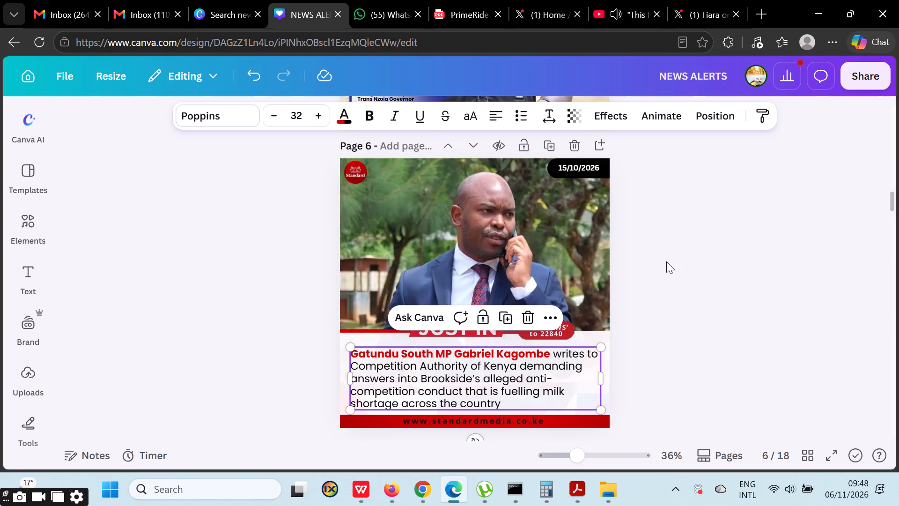
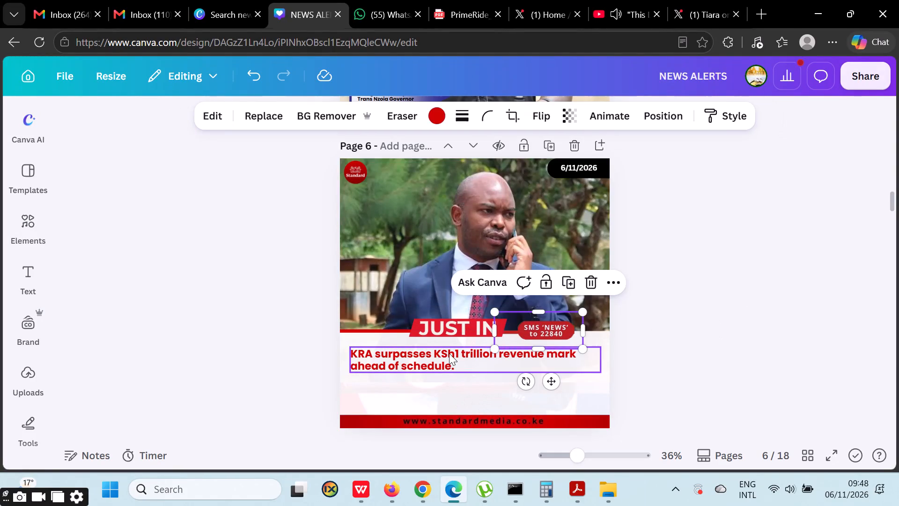
# Change page 6's "KRA surpasses KSh1 trillion revenue mark ahead of schedule." headline text colour to black.
pyautogui.click(346, 119)
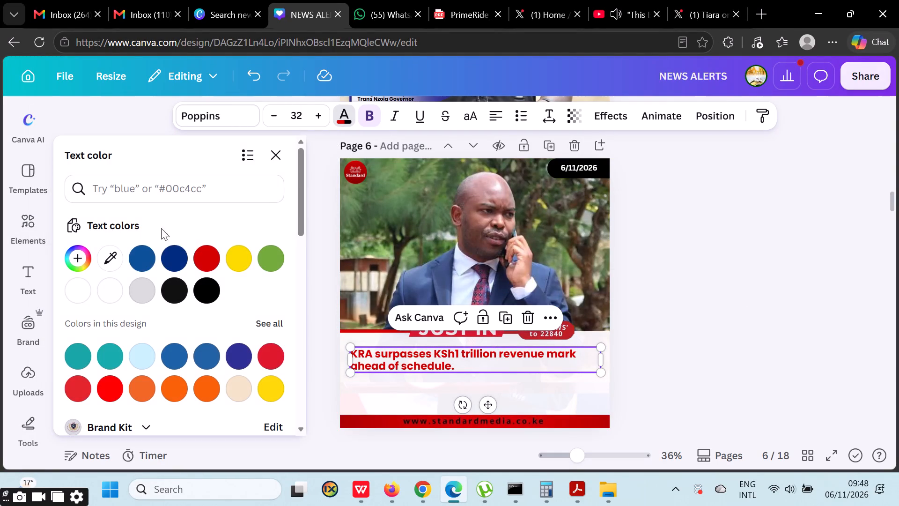
pyautogui.click(197, 286)
pyautogui.doubleClick(745, 285)
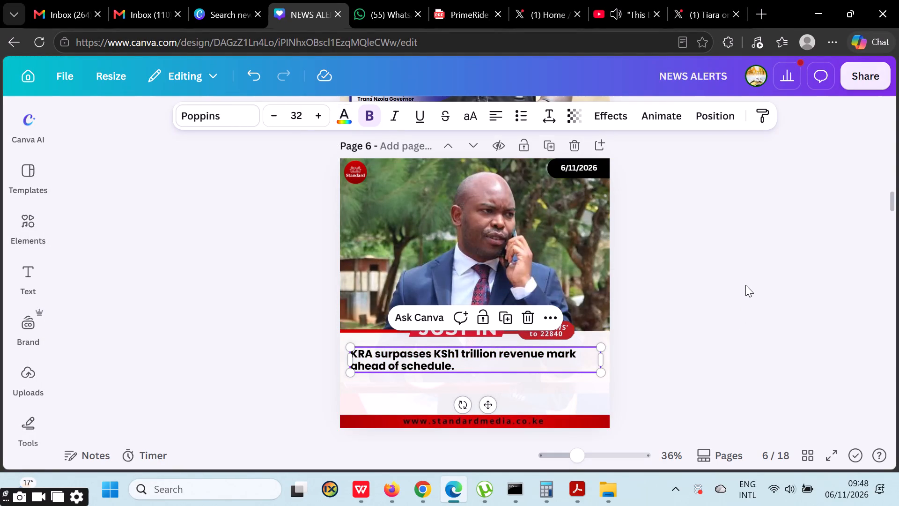
# Enlarge page 6's KRA headline to font size 41 and move it slightly lower in the white area beneath the JUST IN banner.
pyautogui.click(424, 355)
pyautogui.tripleClick(324, 115)
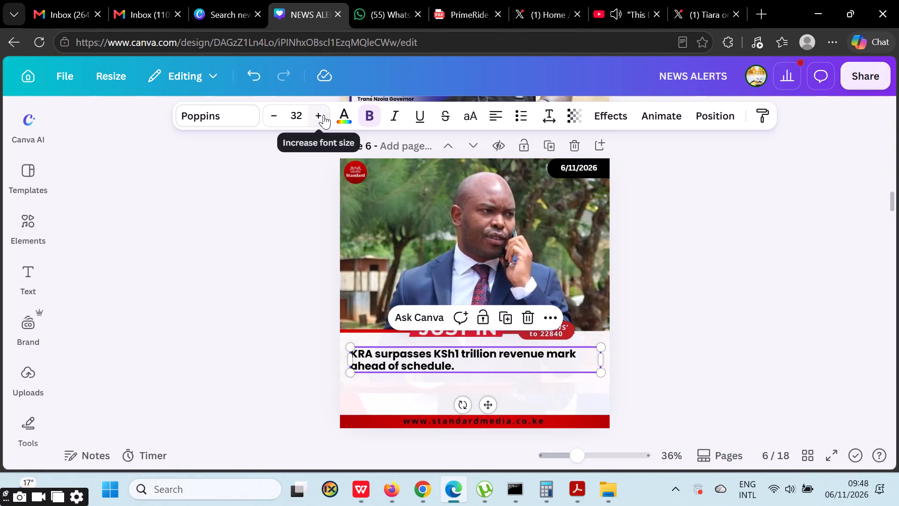
pyautogui.tripleClick(324, 115)
pyautogui.click(324, 115)
pyautogui.doubleClick(324, 115)
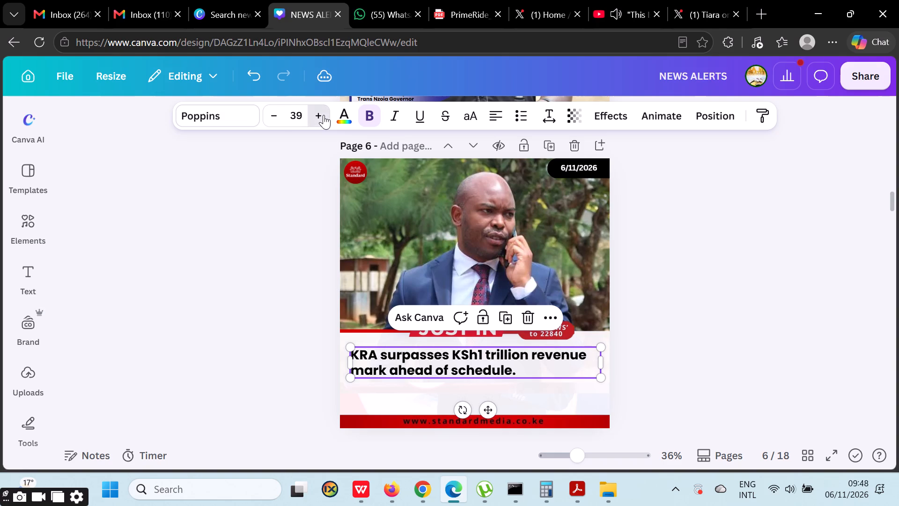
pyautogui.moveTo(505, 365); pyautogui.dragTo(507, 376)
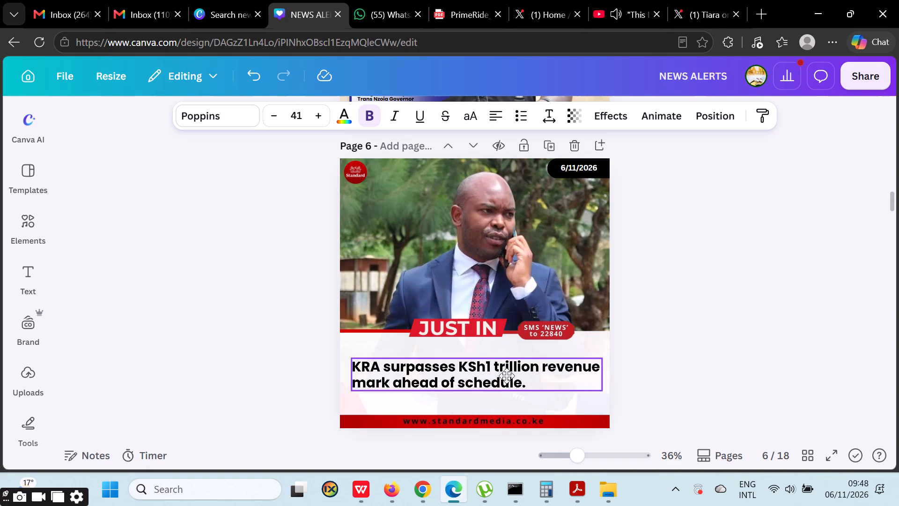
# Nudge page 6's headline slightly up and colour its words "KSh1 trillion" red.
pyautogui.moveTo(507, 376); pyautogui.dragTo(503, 373)
pyautogui.click(493, 371)
pyautogui.moveTo(456, 363); pyautogui.dragTo(533, 367)
pyautogui.click(342, 116)
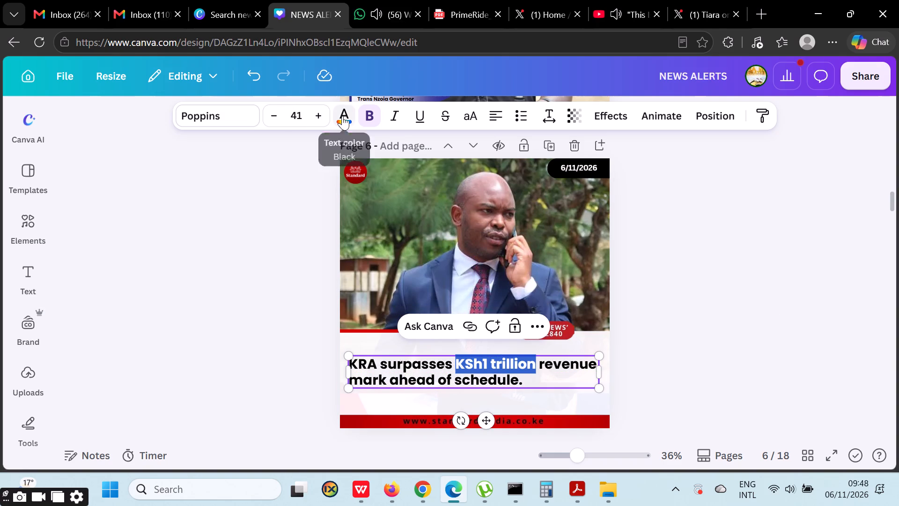
pyautogui.click(200, 253)
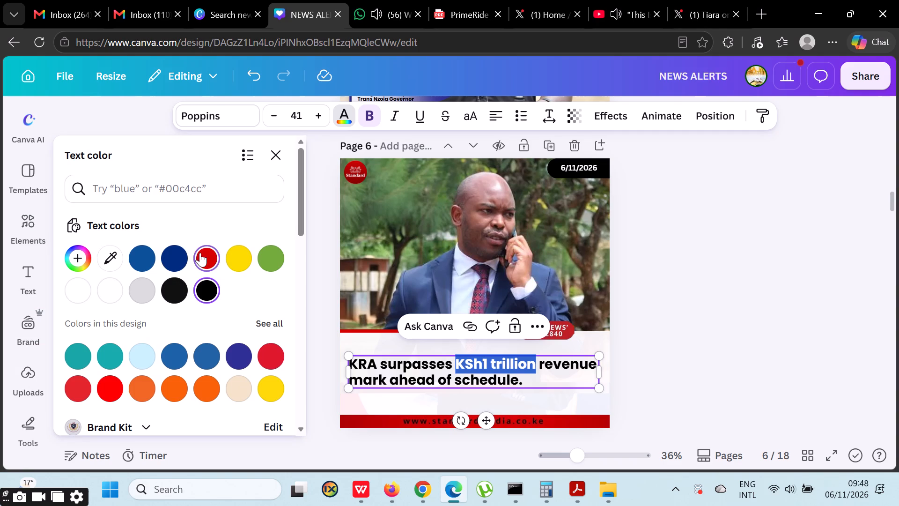
pyautogui.tripleClick(749, 234)
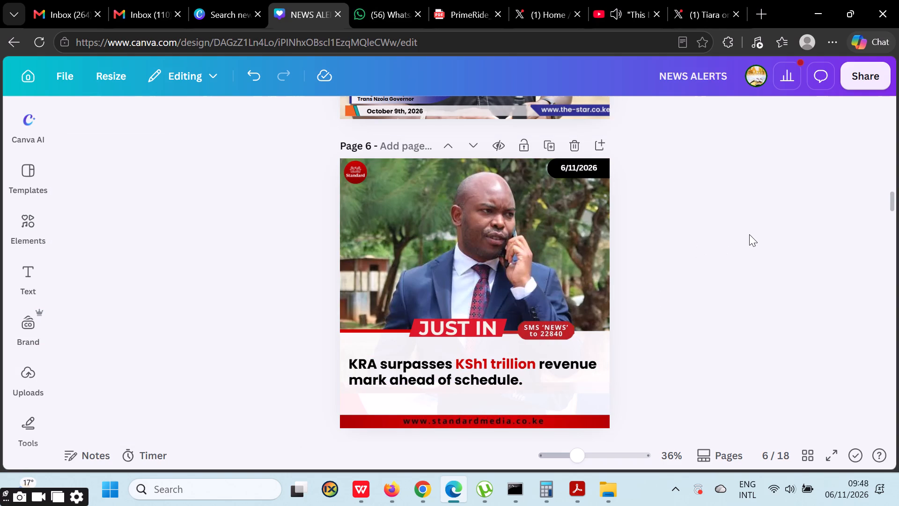
pyautogui.doubleClick(749, 234)
# Enlarge page 6's headline slightly so its first line nearly reaches the page's edge.
pyautogui.click(575, 372)
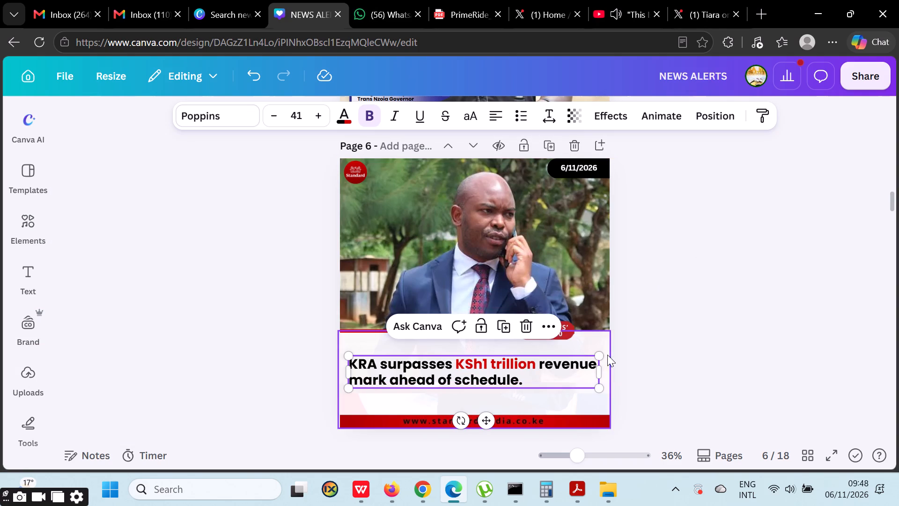
pyautogui.moveTo(601, 355); pyautogui.dragTo(609, 350)
pyautogui.click(728, 315)
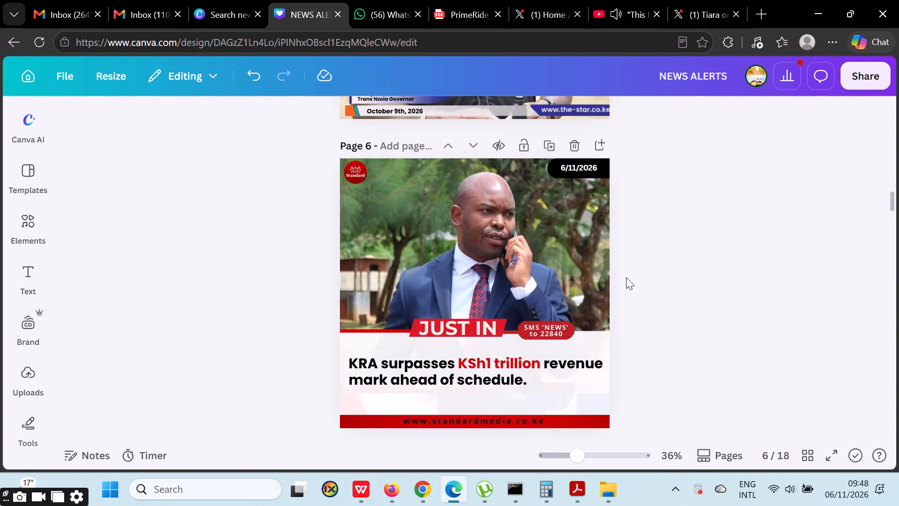
# Switch to Chrome and open the Daily Nation article with Adan Mohamed's orange-tie photo from the "adan mohammed" image results.
pyautogui.click(425, 493)
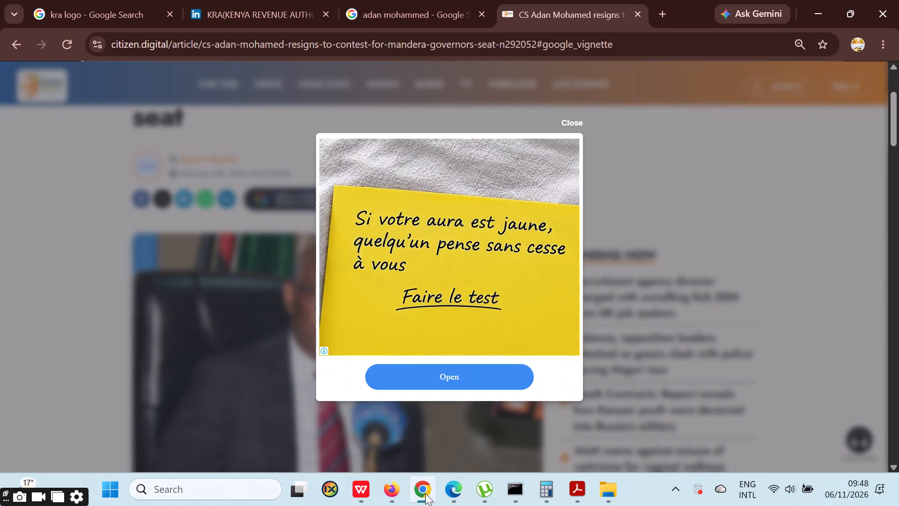
pyautogui.click(571, 122)
pyautogui.click(437, 0)
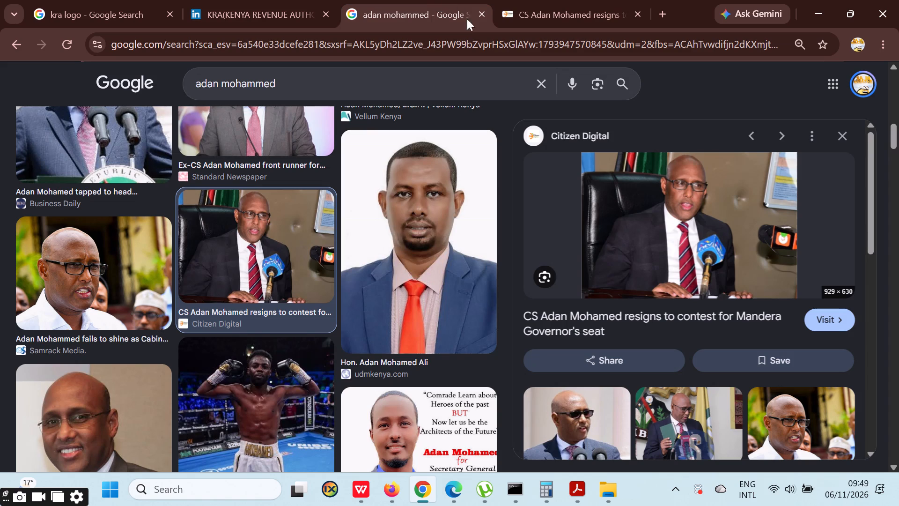
pyautogui.scroll(-2, 685, 253)
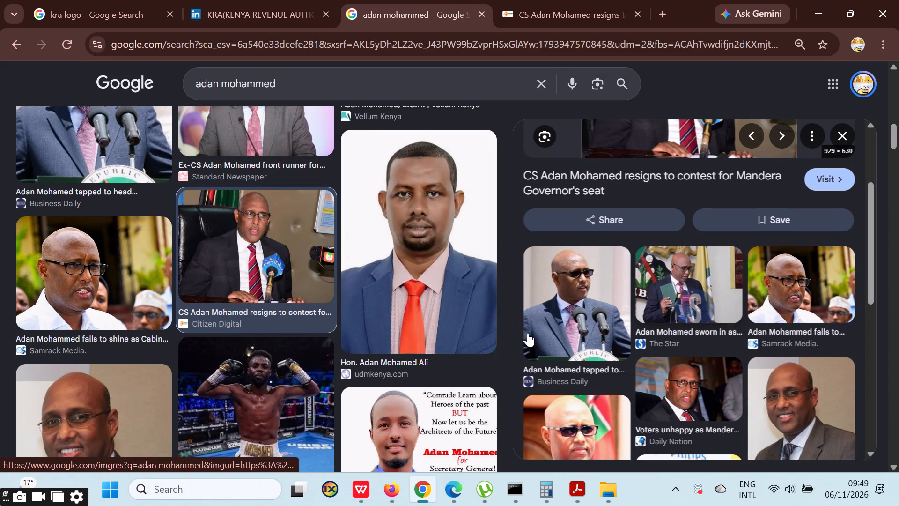
pyautogui.scroll(4, 272, 257)
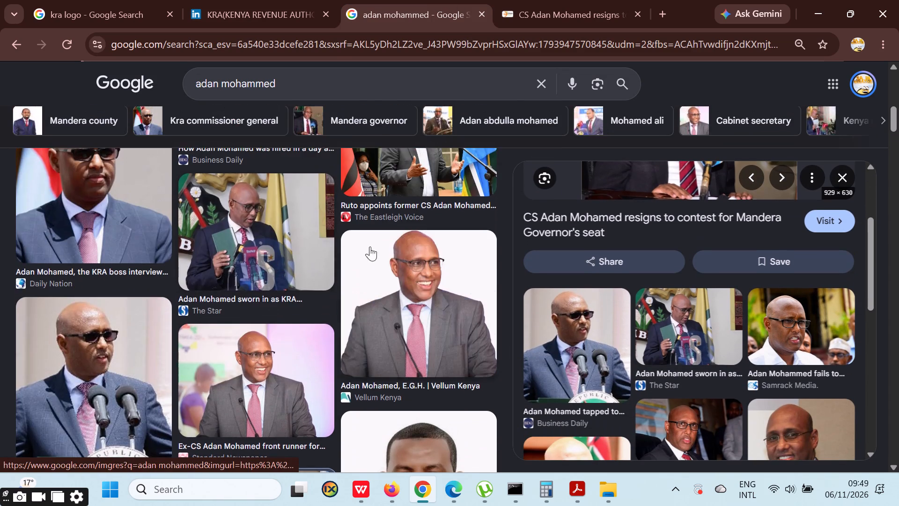
pyautogui.scroll(5, 370, 246)
pyautogui.scroll(3, 167, 270)
pyautogui.click(418, 291)
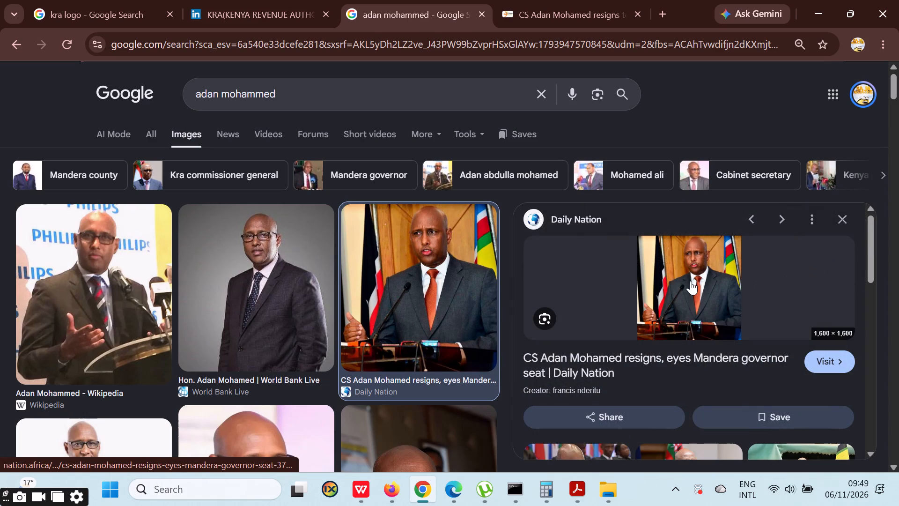
pyautogui.click(691, 281)
pyautogui.scroll(-1, 596, 286)
pyautogui.scroll(1, 596, 289)
pyautogui.scroll(-7, 596, 289)
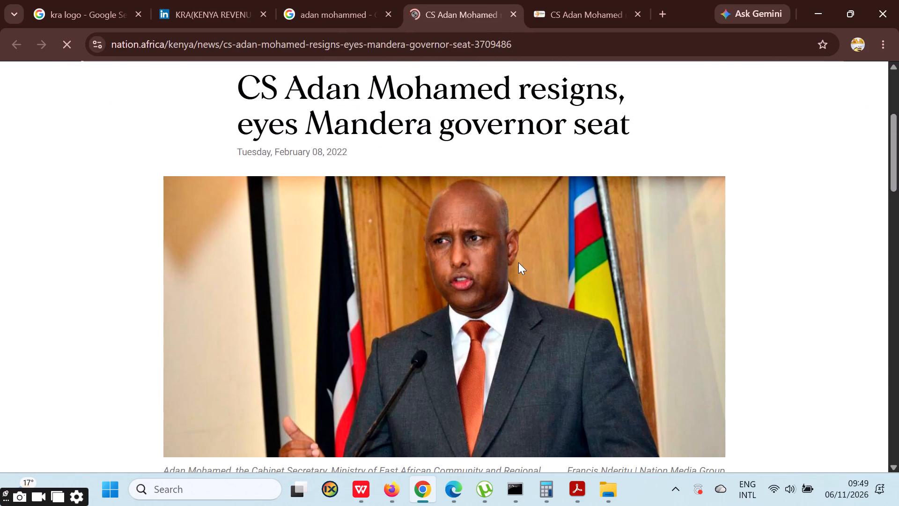
# Capture the article's full Adan Mohamed photo with ScreenRec and copy the screenshot to the clipboard.
pyautogui.rightClick(518, 262)
pyautogui.click(311, 296)
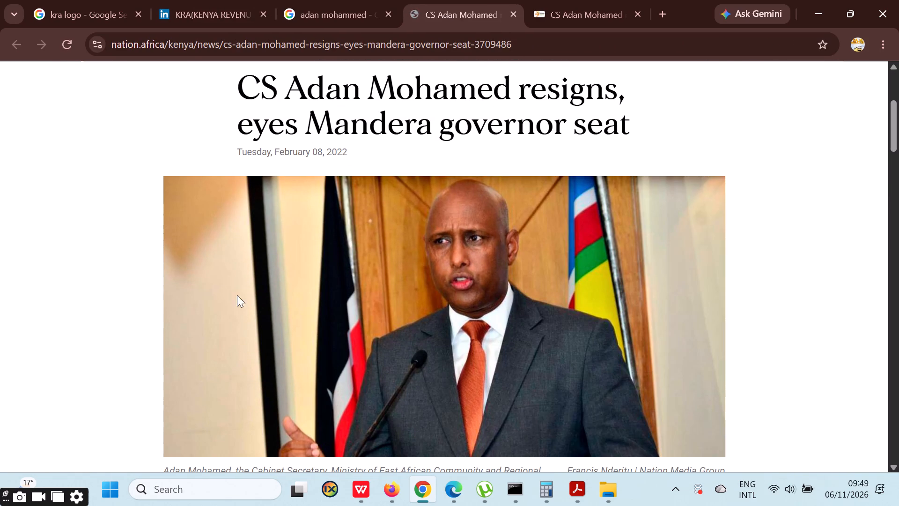
pyautogui.scroll(1, 324, 292)
pyautogui.scroll(-2, 324, 292)
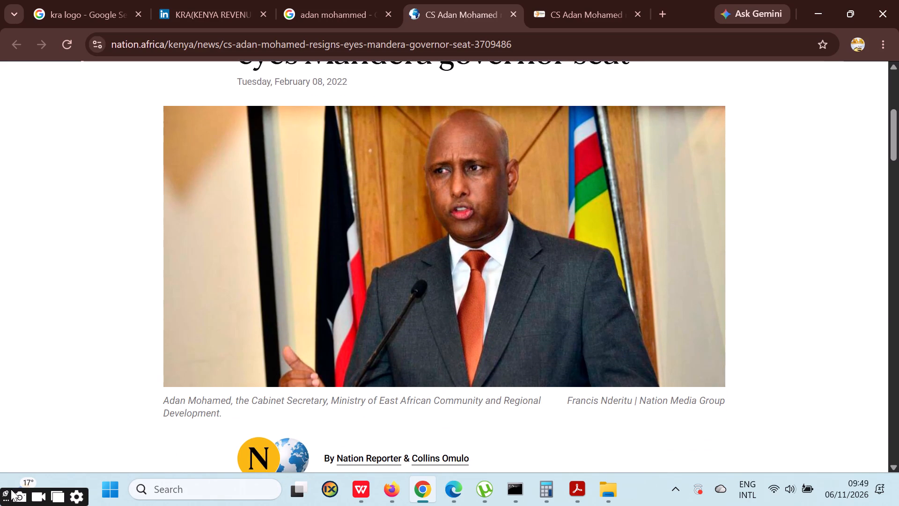
pyautogui.click(16, 496)
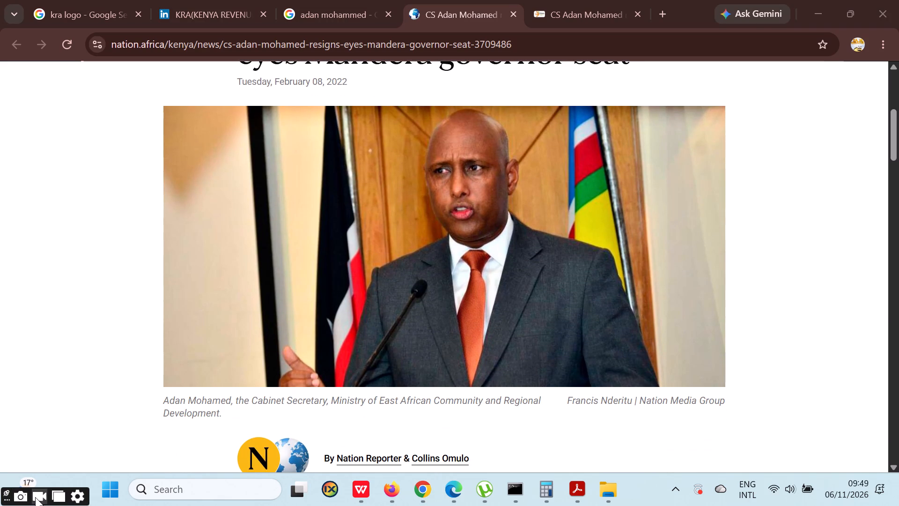
pyautogui.click(18, 502)
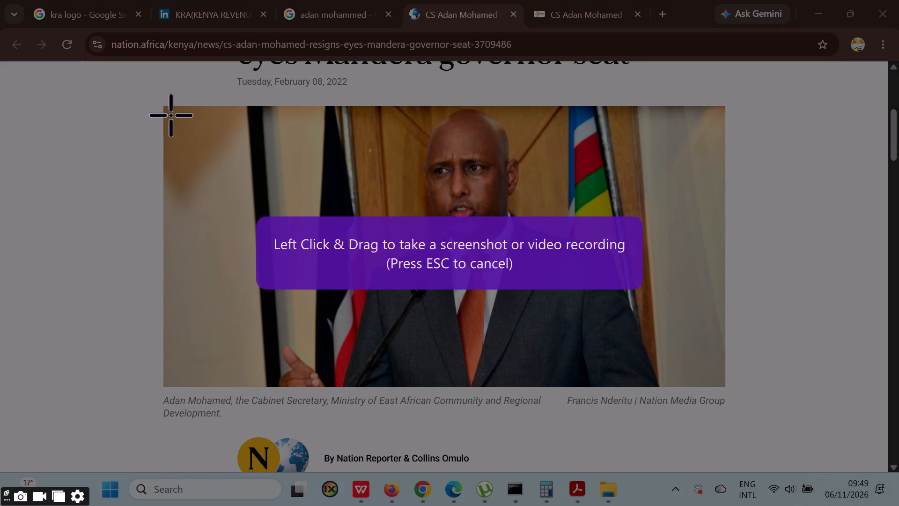
pyautogui.moveTo(164, 106); pyautogui.dragTo(545, 370)
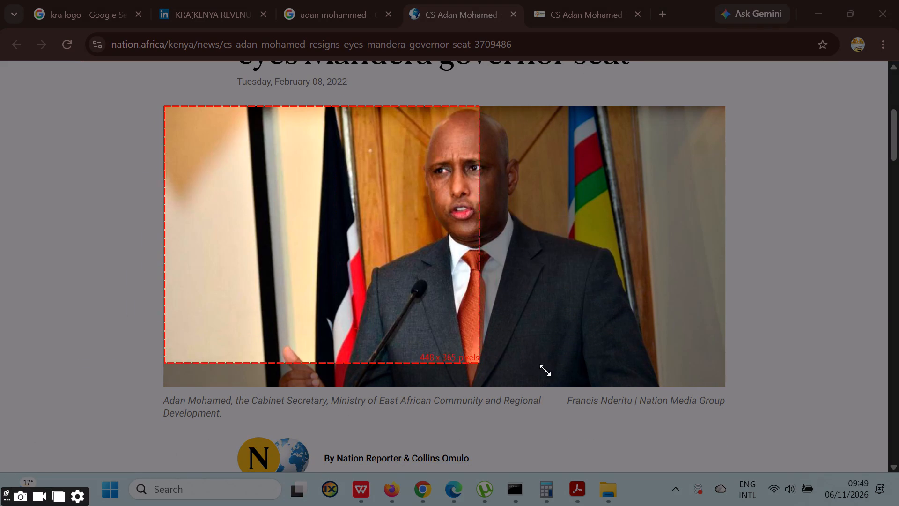
pyautogui.moveTo(545, 370); pyautogui.dragTo(725, 386)
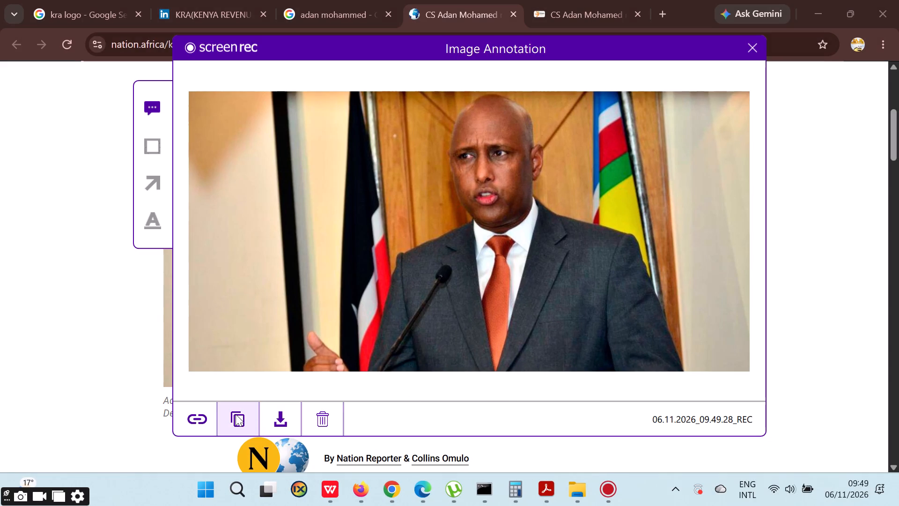
pyautogui.click(236, 414)
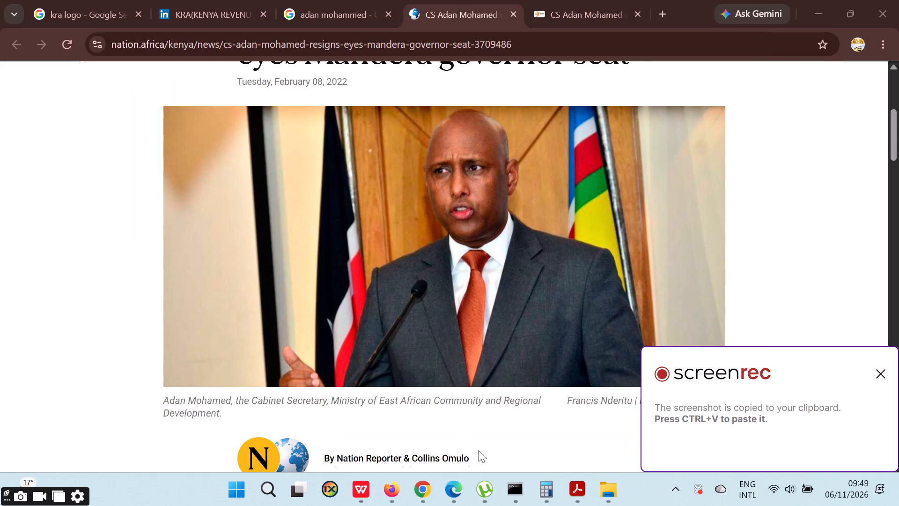
# Return to Canva in Edge, paste the photo onto page 6 and enlarge it to span the page's width over the old portrait.
pyautogui.click(460, 484)
pyautogui.click(464, 222)
pyautogui.hotkey('ctrl', 'v')
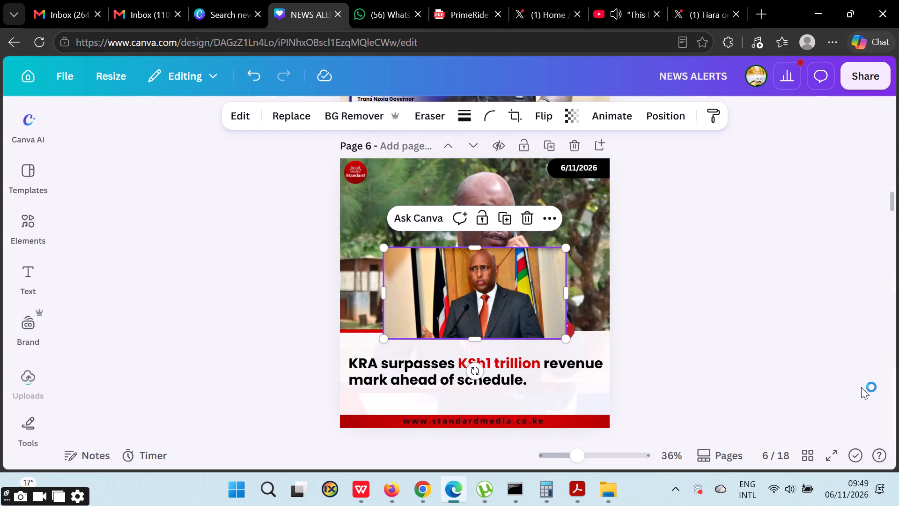
pyautogui.moveTo(485, 288); pyautogui.dragTo(436, 199)
pyautogui.moveTo(515, 246); pyautogui.dragTo(608, 270)
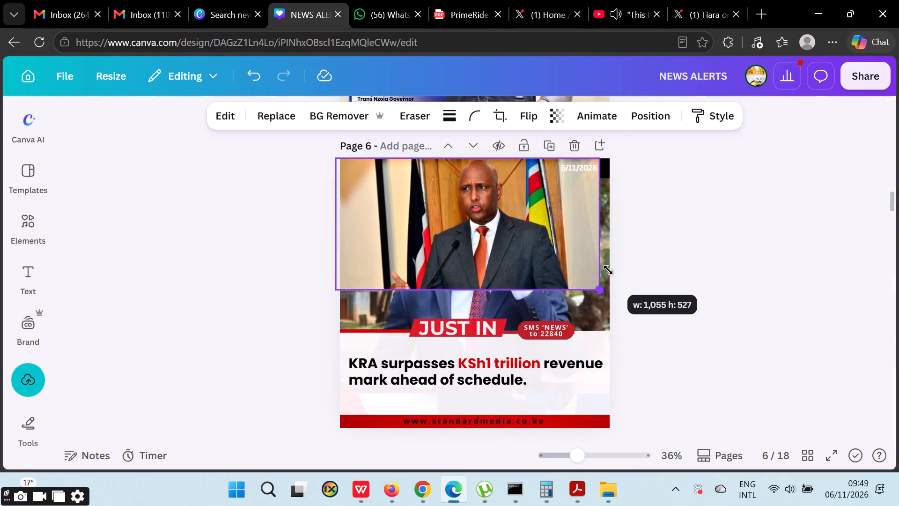
pyautogui.moveTo(608, 270); pyautogui.dragTo(619, 273)
pyautogui.moveTo(469, 295); pyautogui.dragTo(468, 331)
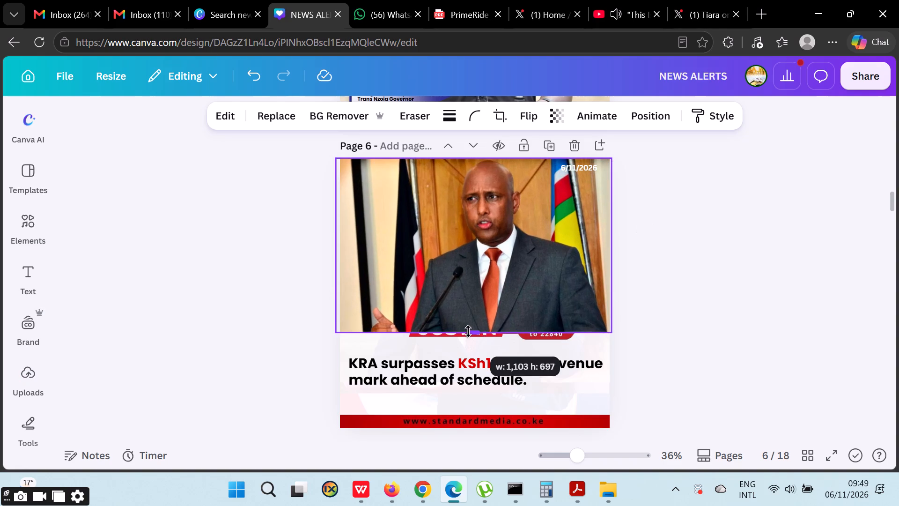
pyautogui.moveTo(468, 331); pyautogui.dragTo(467, 339)
# Move the new photo down page 6's layer order, behind the text, Standard graphics and white panel but above the old portrait.
pyautogui.rightClick(498, 243)
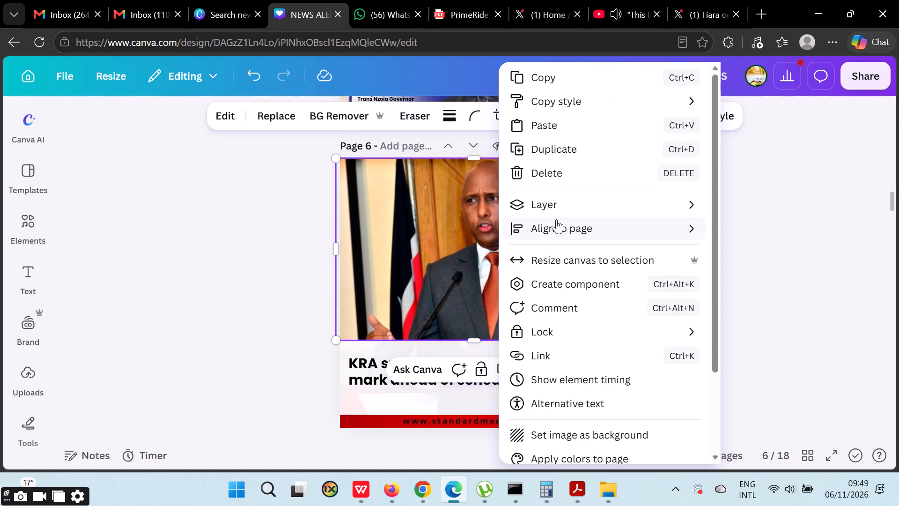
pyautogui.click(555, 208)
pyautogui.click(761, 305)
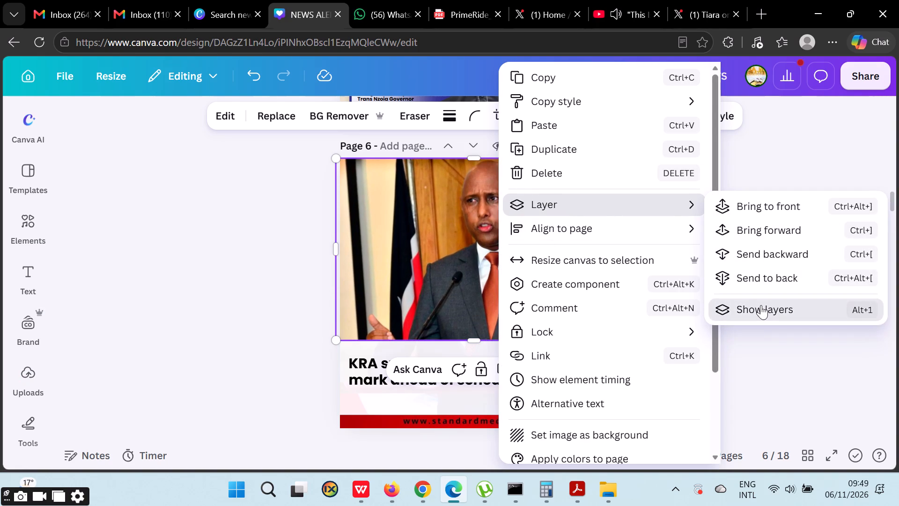
pyautogui.moveTo(192, 367); pyautogui.dragTo(192, 368)
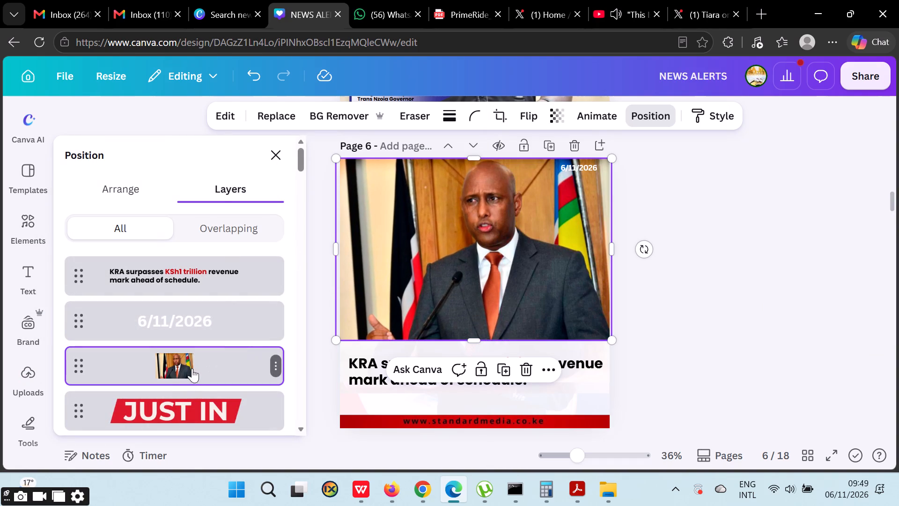
pyautogui.moveTo(192, 368); pyautogui.dragTo(222, 191)
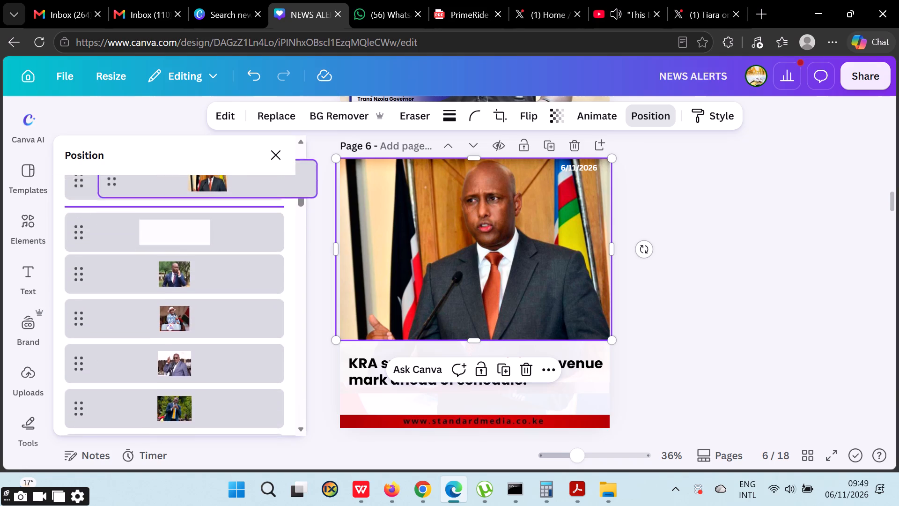
pyautogui.moveTo(222, 191); pyautogui.dragTo(213, 278)
pyautogui.doubleClick(716, 260)
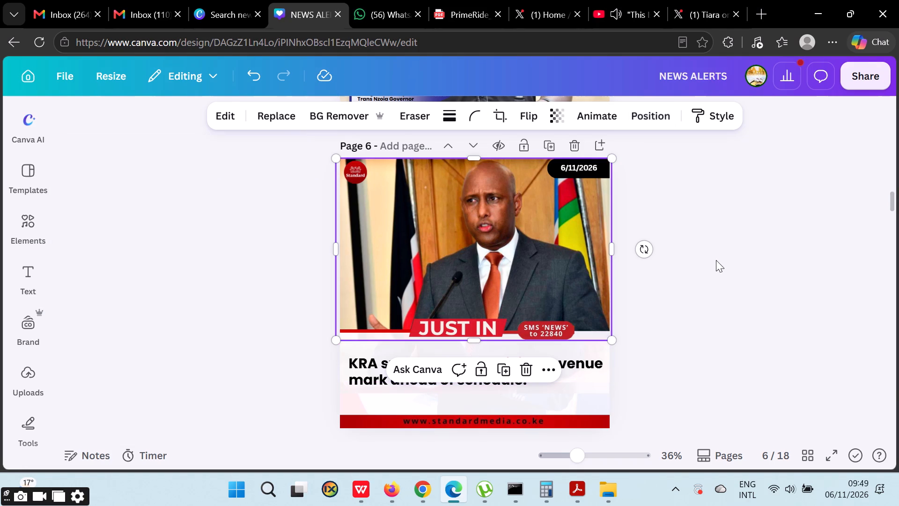
pyautogui.click(714, 274)
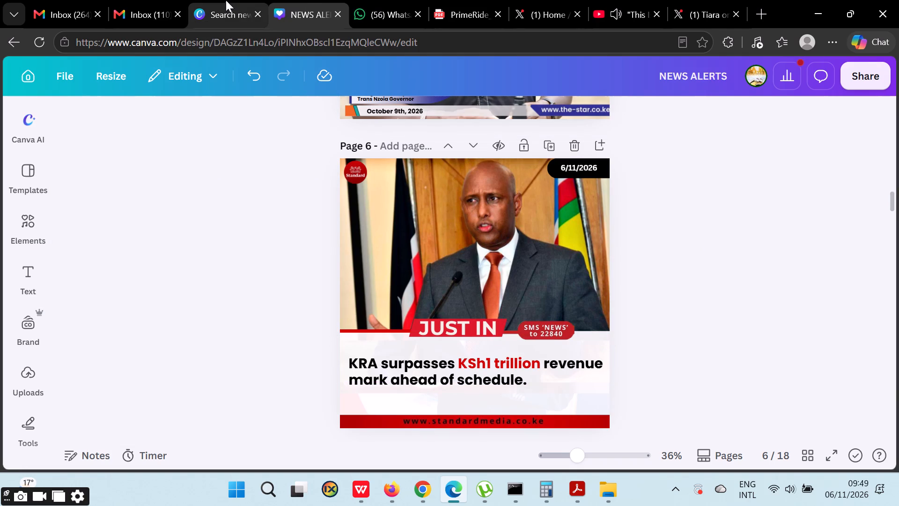
# Switch to Chrome and copy the Facebook version of the Kenya Revenue Authority logo from the "kra logo" image results.
pyautogui.click(226, 0)
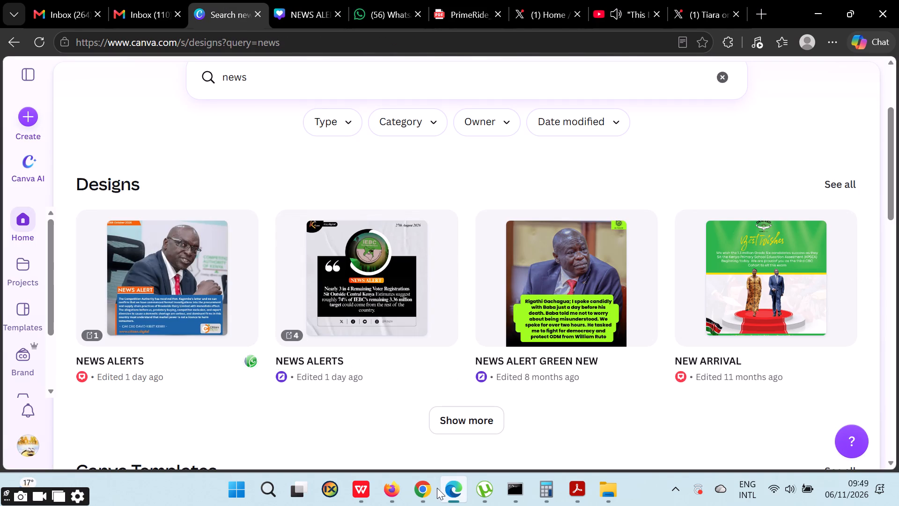
pyautogui.click(413, 493)
pyautogui.click(220, 2)
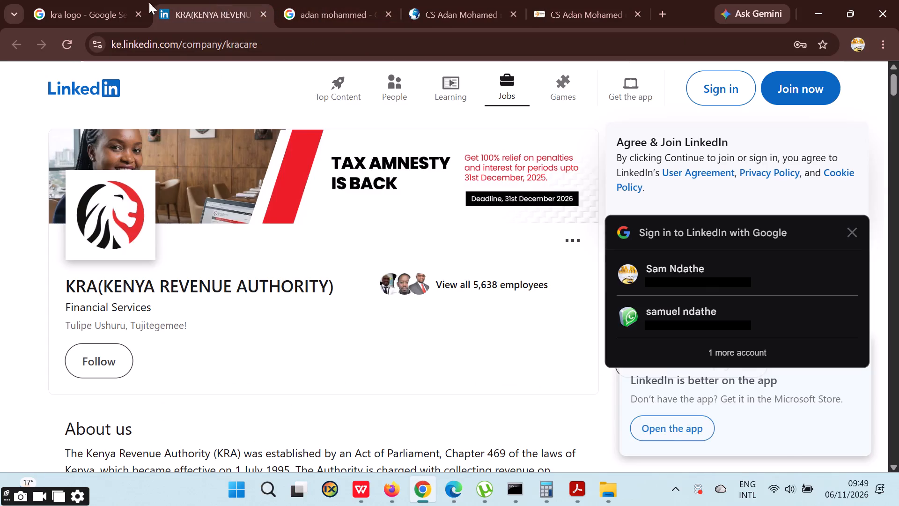
pyautogui.click(88, 1)
pyautogui.scroll(-3, 385, 280)
pyautogui.scroll(1, 385, 280)
pyautogui.scroll(-1, 385, 280)
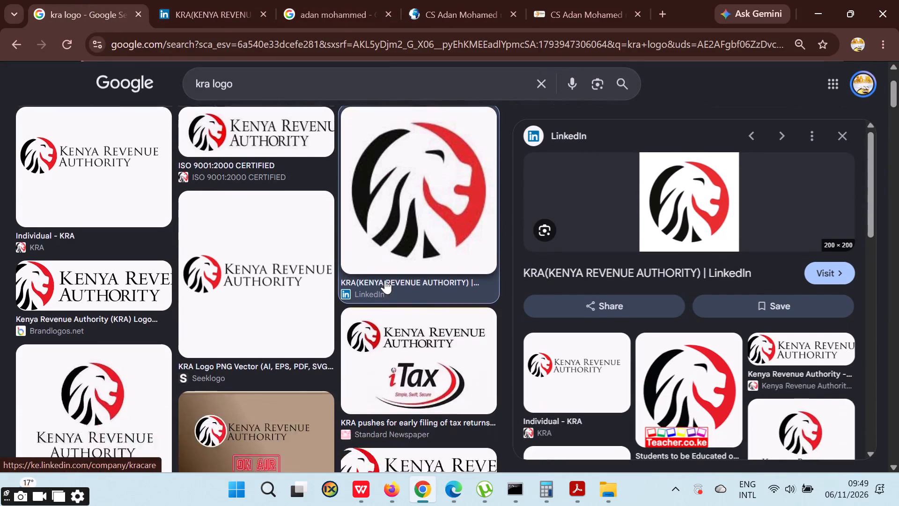
pyautogui.scroll(-1, 385, 280)
pyautogui.click(118, 257)
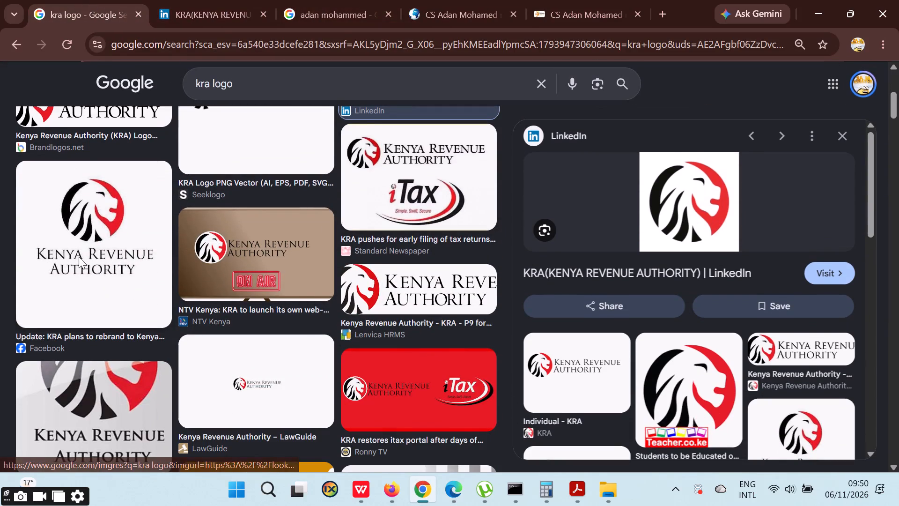
pyautogui.rightClick(690, 214)
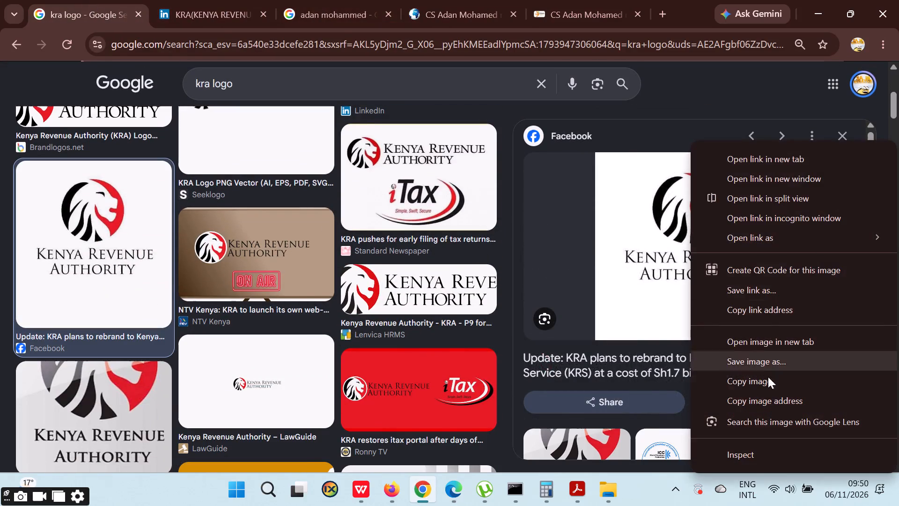
pyautogui.click(764, 382)
# Return to the NEWS ALERTS design in Edge, paste the KRA logo onto page 6 and move it up over the photo.
pyautogui.click(453, 488)
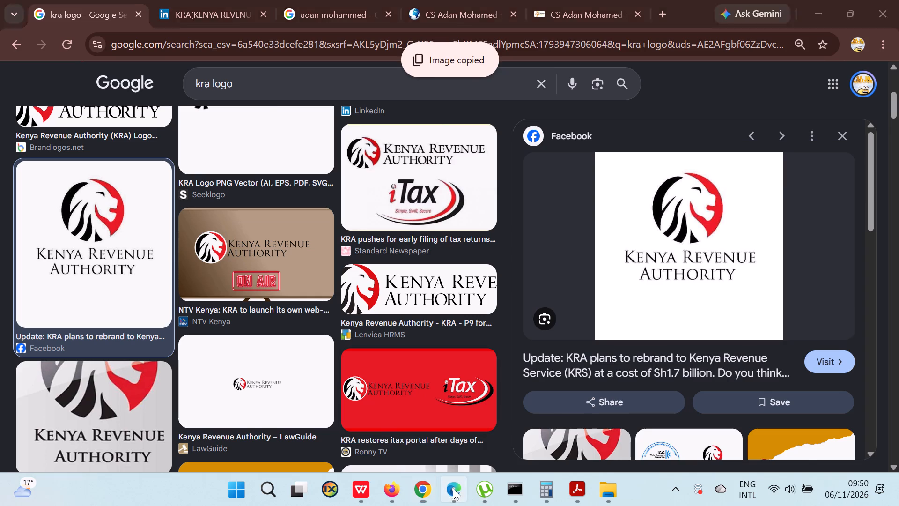
pyautogui.click(306, 0)
pyautogui.click(519, 252)
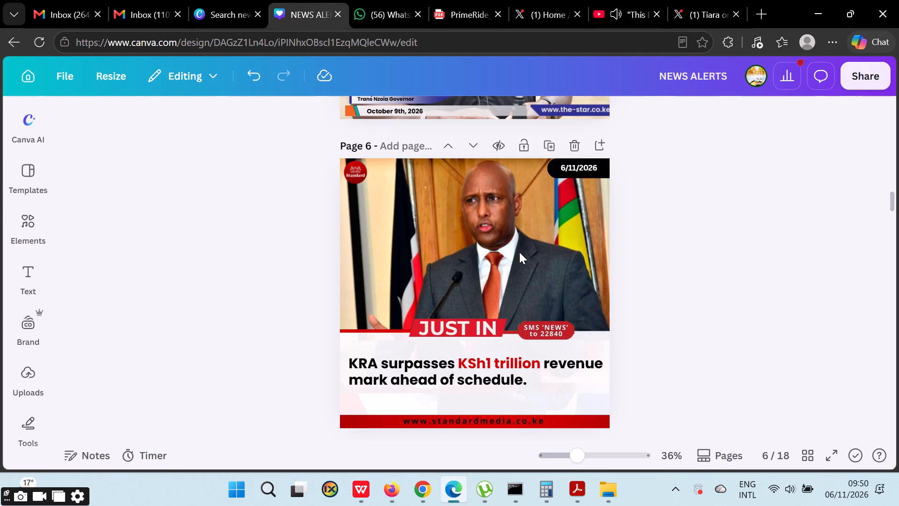
pyautogui.hotkey('ctrl', 'v')
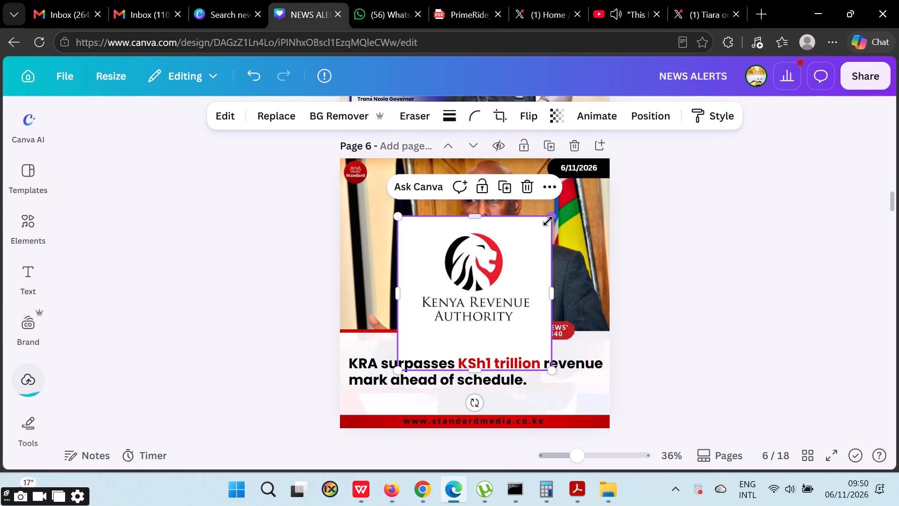
pyautogui.moveTo(501, 277); pyautogui.dragTo(498, 228)
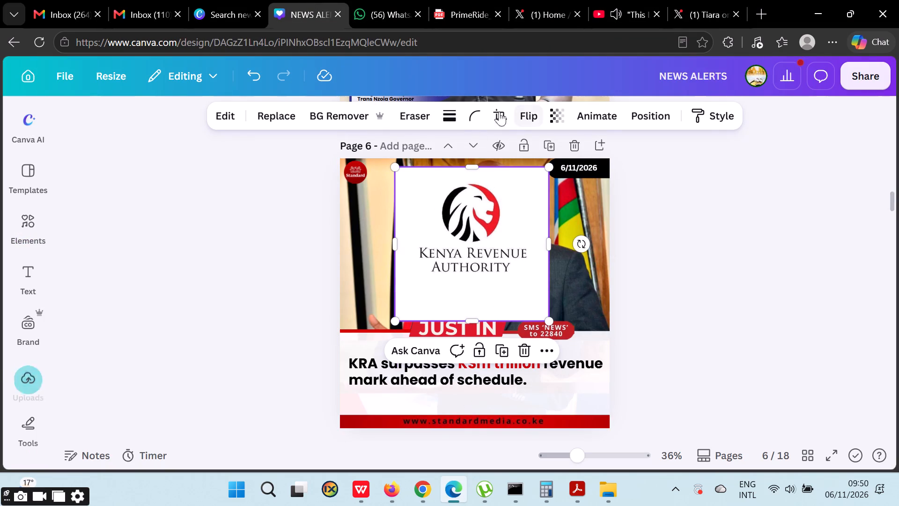
# Set the KRA logo's corner rounding to 100.
pyautogui.click(465, 112)
pyautogui.moveTo(416, 170); pyautogui.dragTo(585, 155)
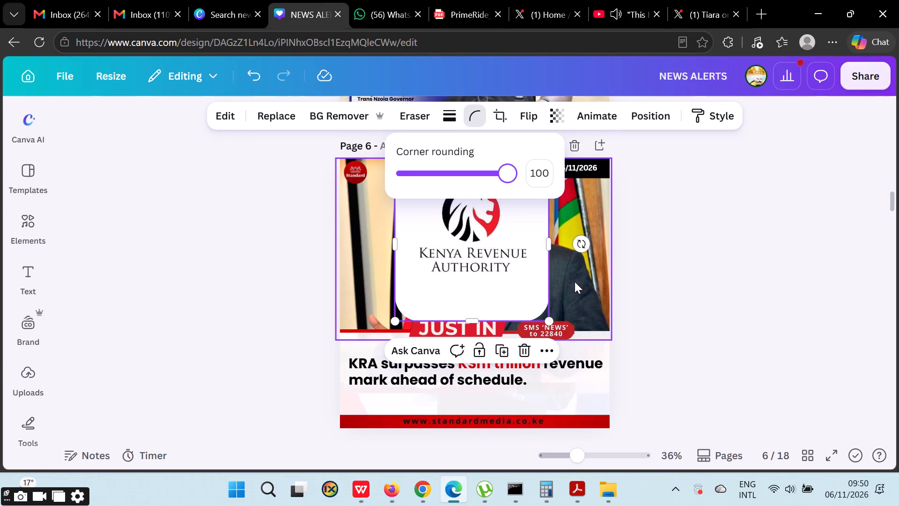
# Shrink the KRA logo to a small circle and move it onto the suit jacket, above the SMS 'NEWS' badge.
pyautogui.moveTo(550, 322); pyautogui.dragTo(435, 206)
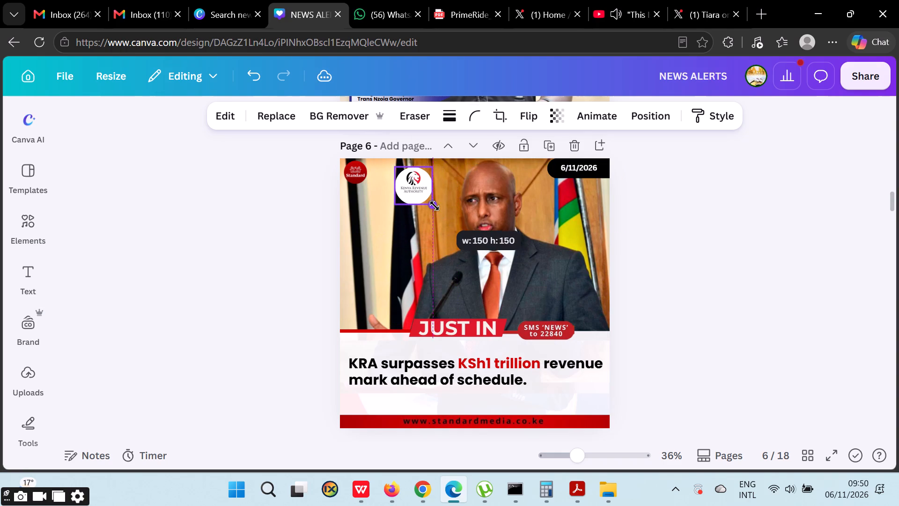
pyautogui.moveTo(435, 206); pyautogui.dragTo(442, 209)
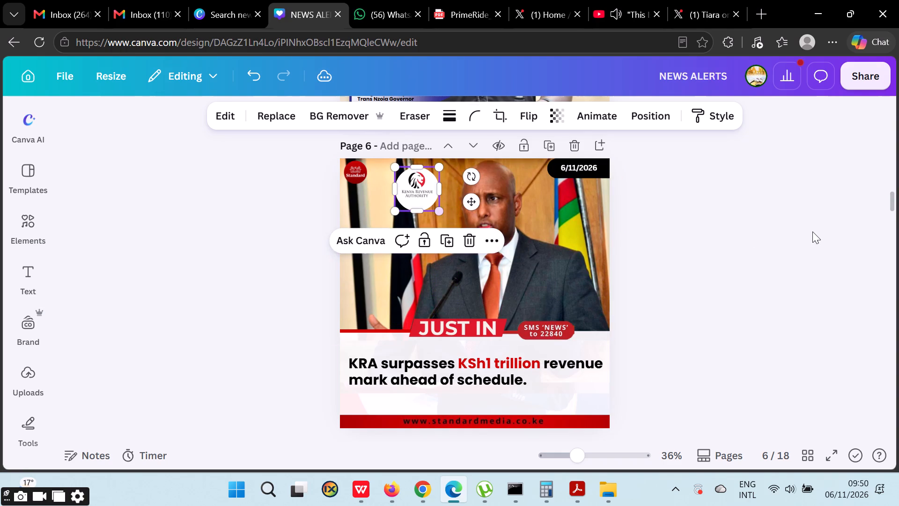
pyautogui.tripleClick(812, 231)
pyautogui.moveTo(414, 193); pyautogui.dragTo(554, 292)
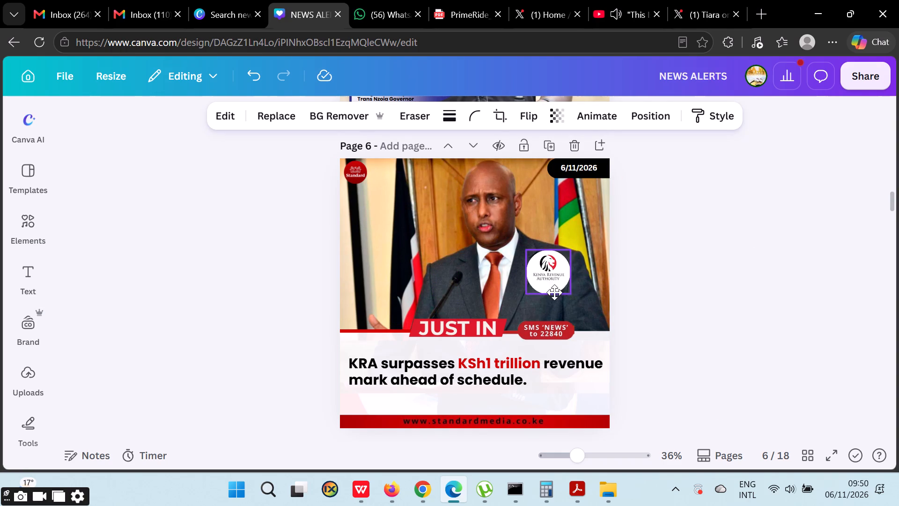
# Move the KRA logo closer to the photo's right edge and give it a solid dark red border with stroke weight 5.
pyautogui.moveTo(554, 292); pyautogui.dragTo(570, 287)
pyautogui.click(449, 113)
pyautogui.click(364, 208)
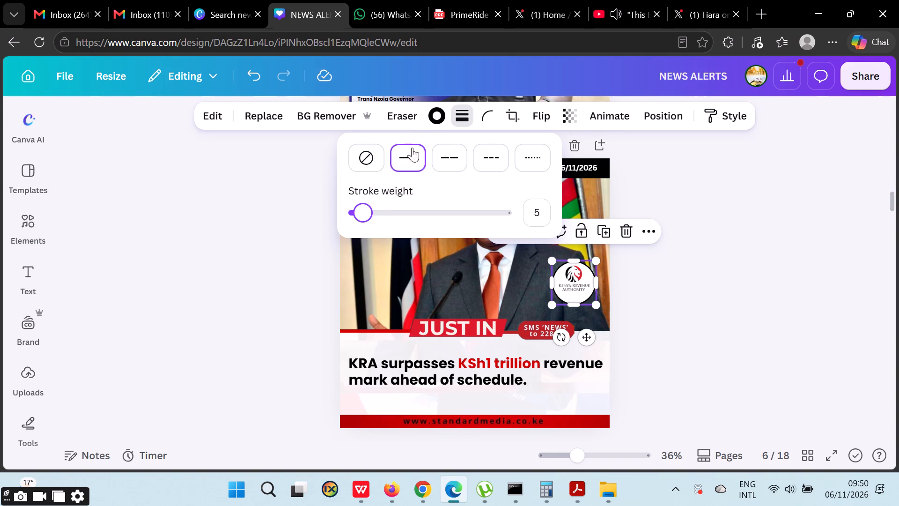
pyautogui.click(430, 115)
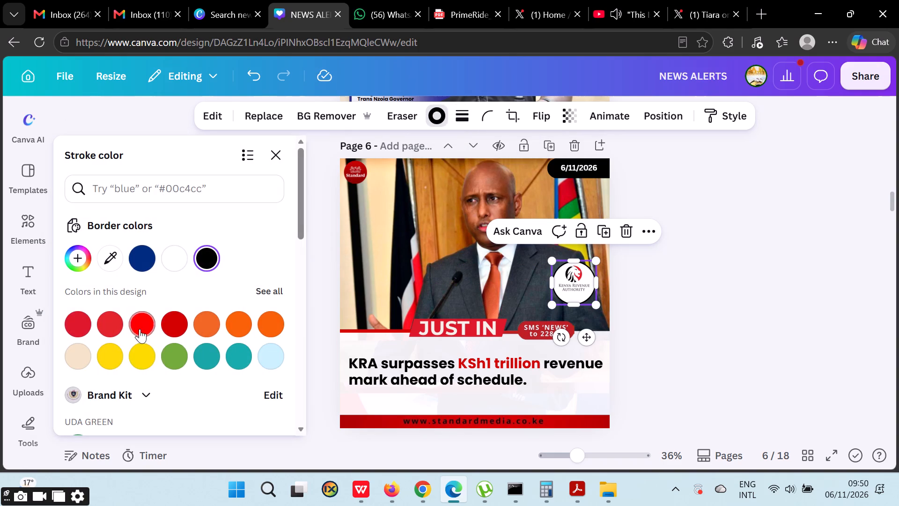
pyautogui.click(140, 331)
pyautogui.click(174, 326)
pyautogui.tripleClick(710, 284)
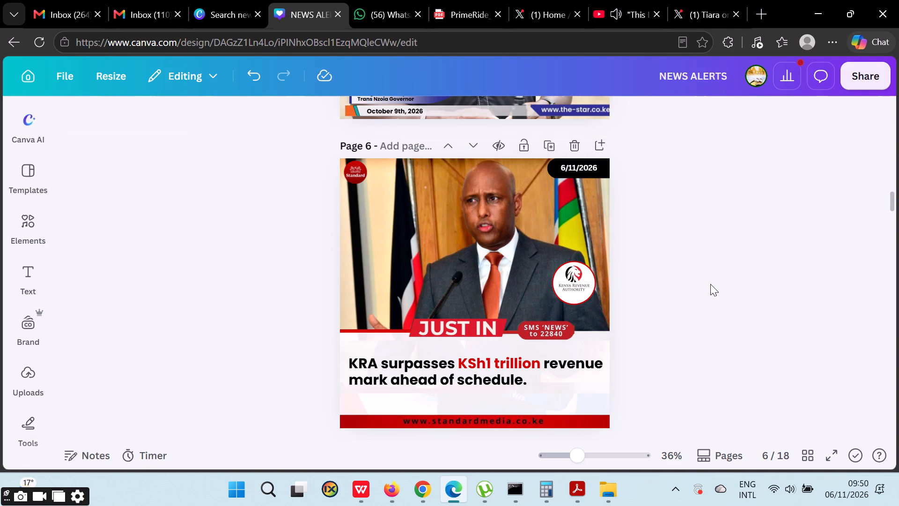
pyautogui.click(710, 284)
# Enlarge the KRA logo slightly and reposition it lower on the photo, just above the SMS 'NEWS' badge.
pyautogui.click(575, 288)
pyautogui.moveTo(548, 305); pyautogui.dragTo(543, 307)
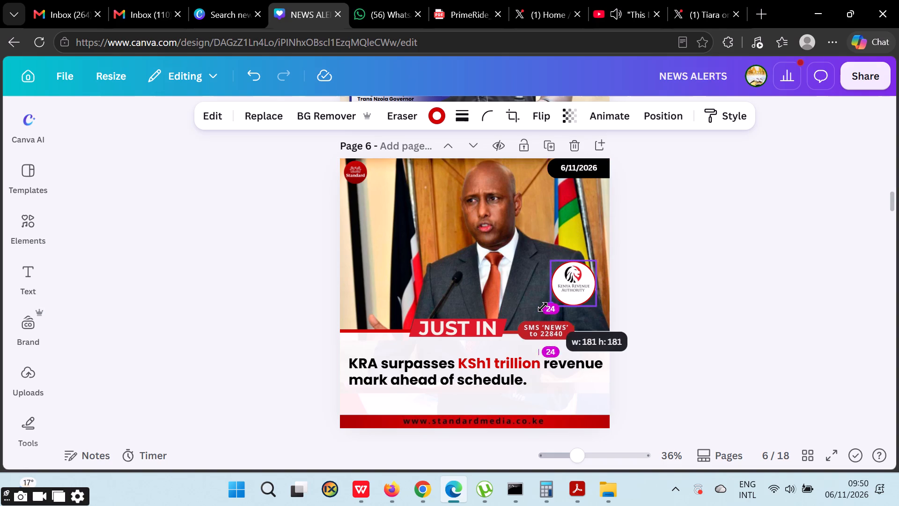
pyautogui.moveTo(543, 307); pyautogui.dragTo(541, 308)
pyautogui.tripleClick(709, 289)
pyautogui.moveTo(581, 290); pyautogui.dragTo(589, 298)
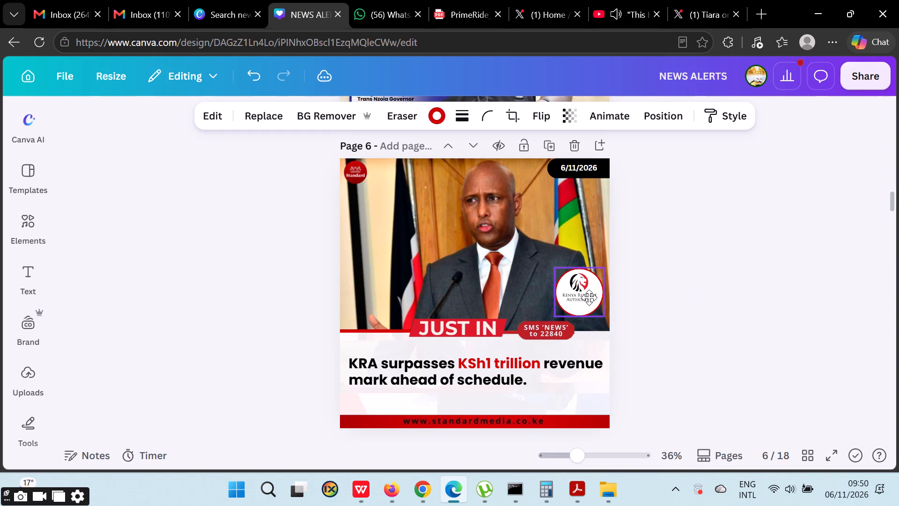
pyautogui.moveTo(589, 298); pyautogui.dragTo(586, 298)
pyautogui.tripleClick(726, 300)
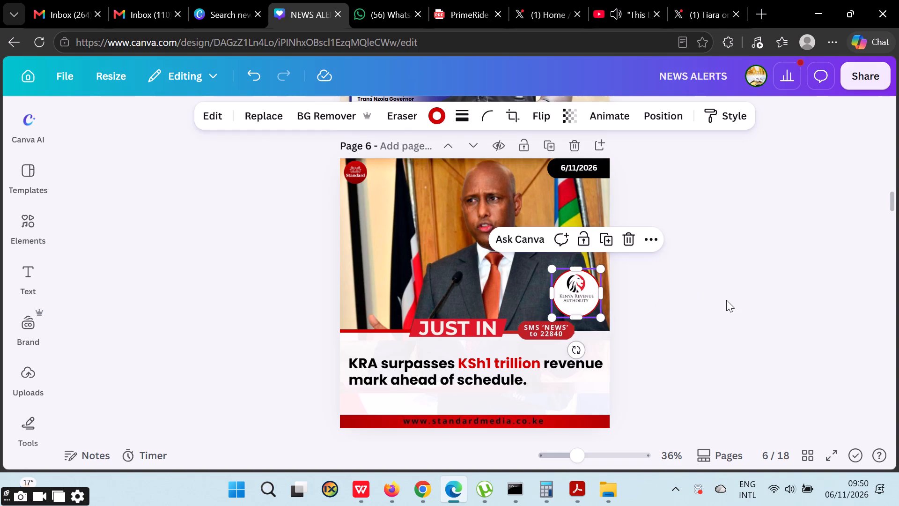
# Download only the current page, page 6, of the design as a JPG.
pyautogui.click(530, 221)
pyautogui.click(860, 83)
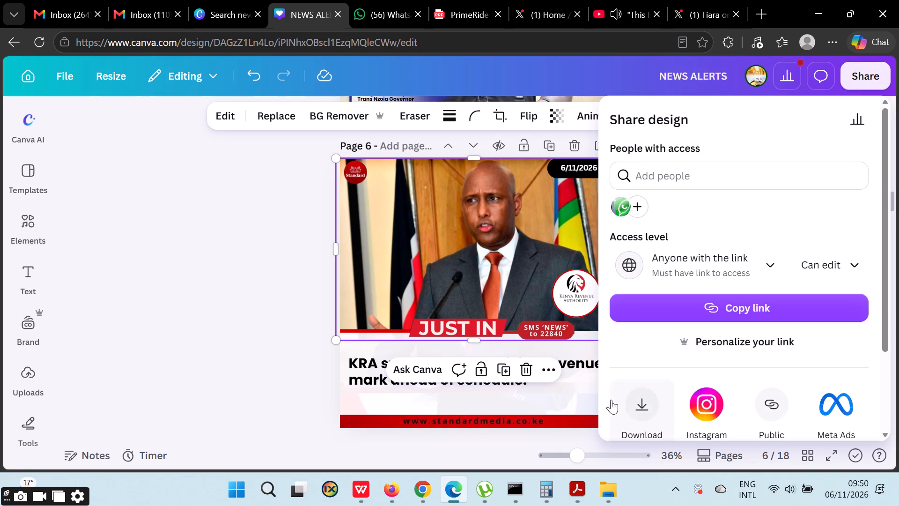
pyautogui.click(654, 396)
pyautogui.click(748, 373)
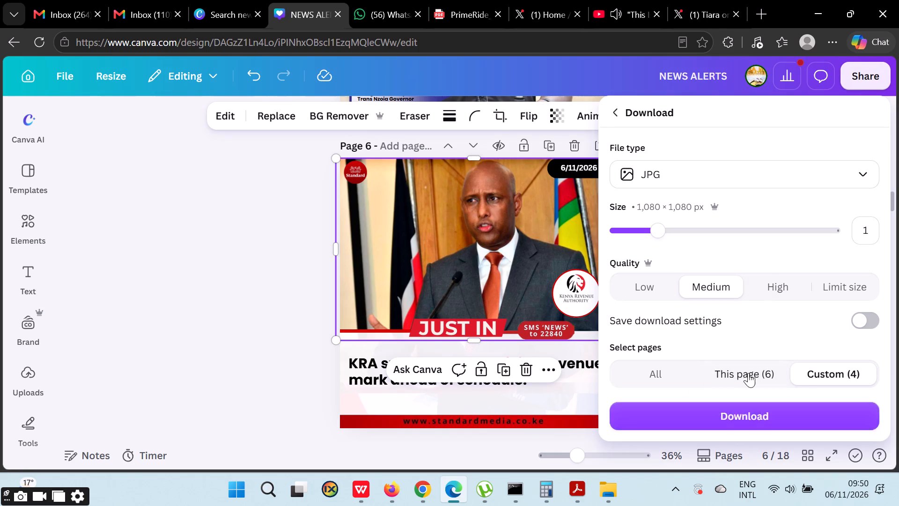
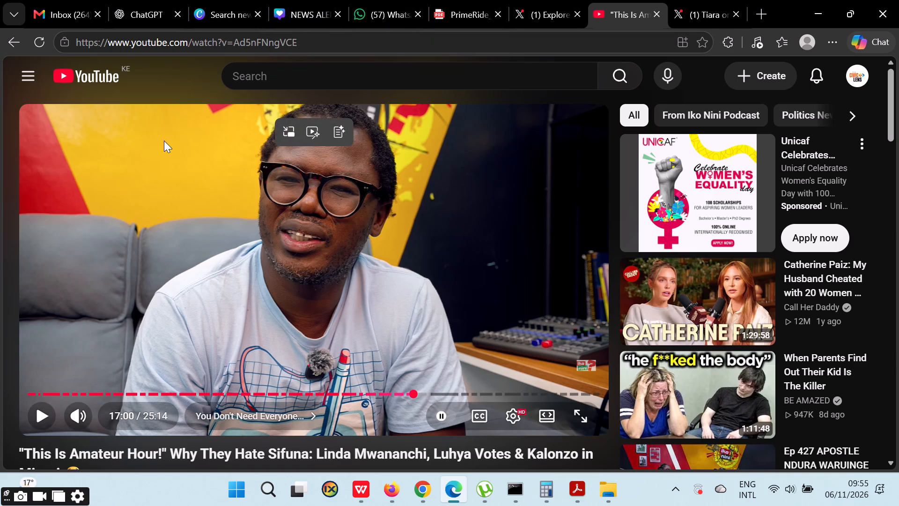
# Return to the NEWS ALERTS design and check the headline text and layout of page 6's KRA graphic.
pyautogui.click(323, 0)
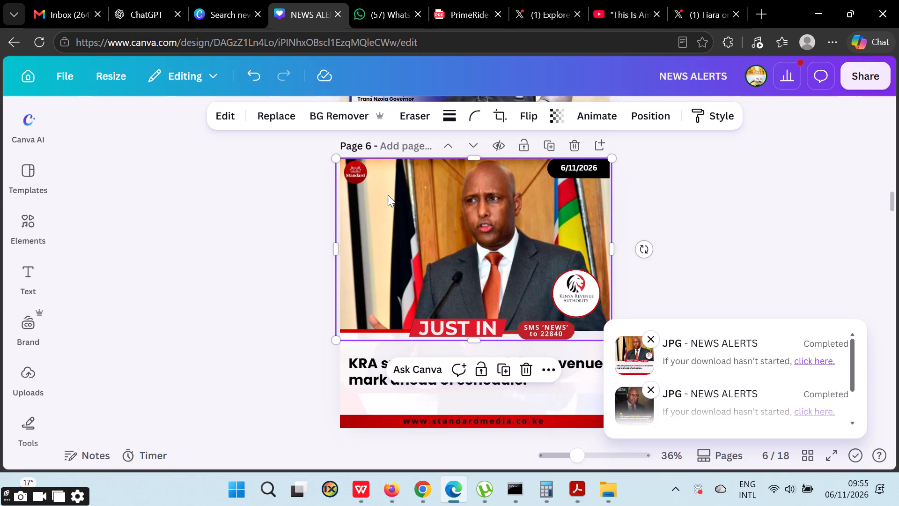
pyautogui.click(751, 225)
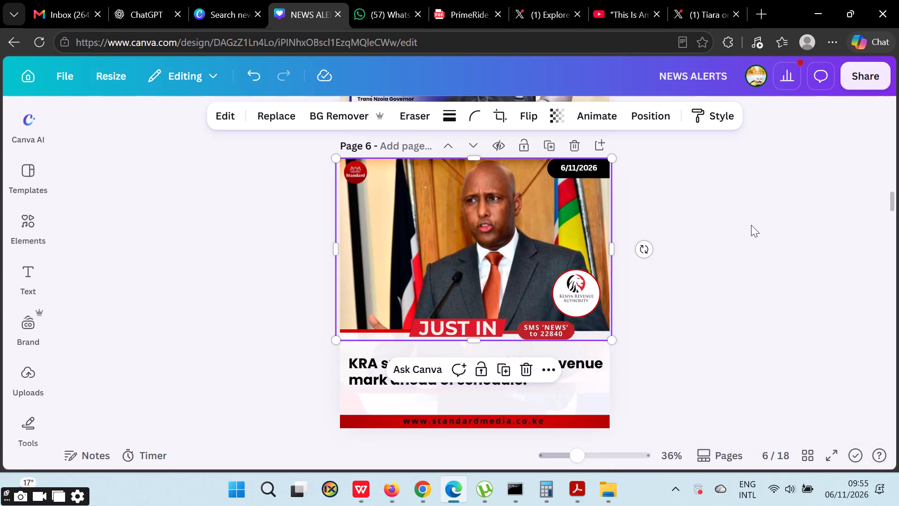
pyautogui.click(751, 225)
pyautogui.click(556, 381)
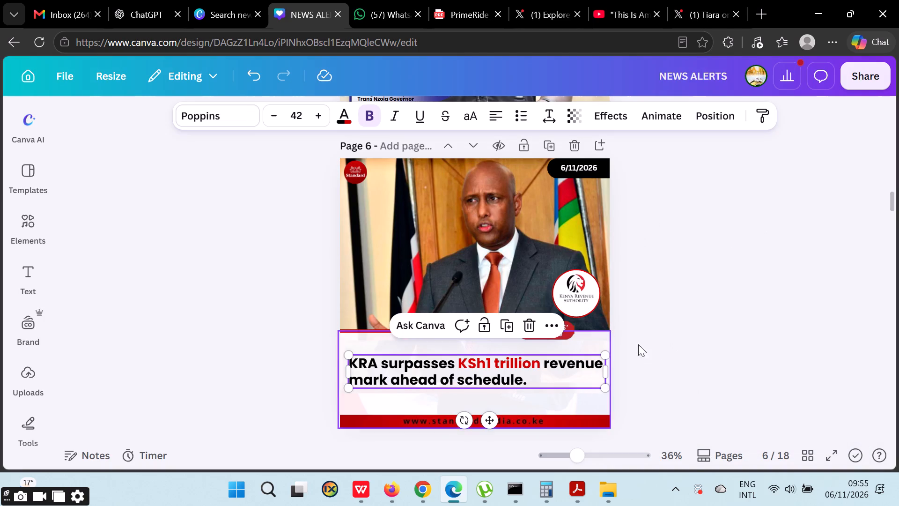
pyautogui.doubleClick(690, 295)
pyautogui.click(519, 387)
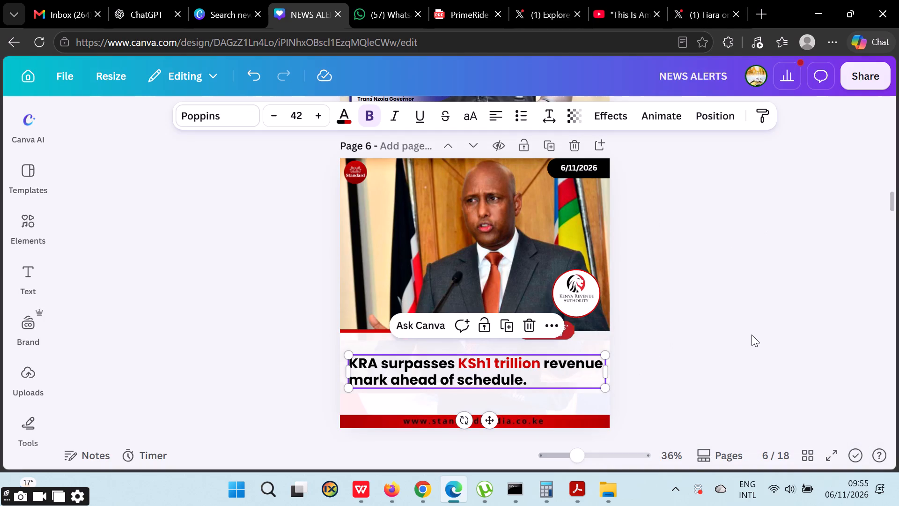
pyautogui.click(744, 324)
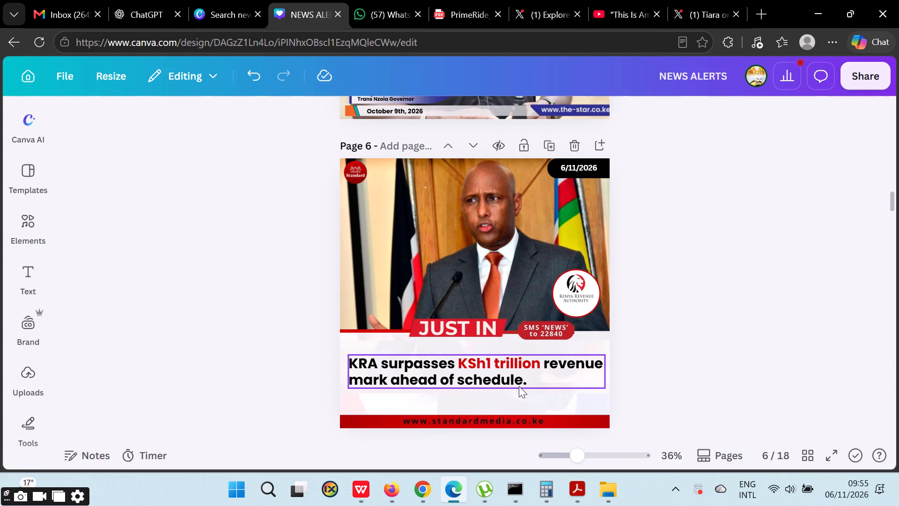
pyautogui.click(519, 386)
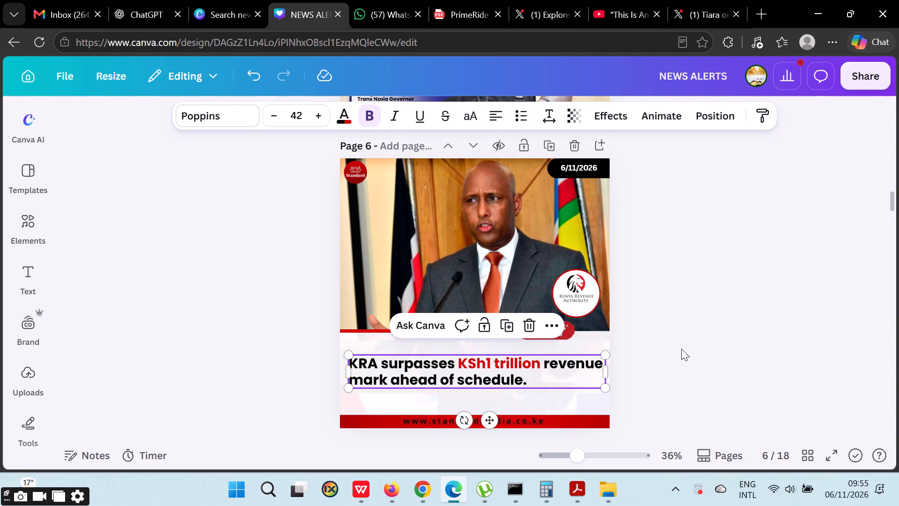
pyautogui.doubleClick(651, 287)
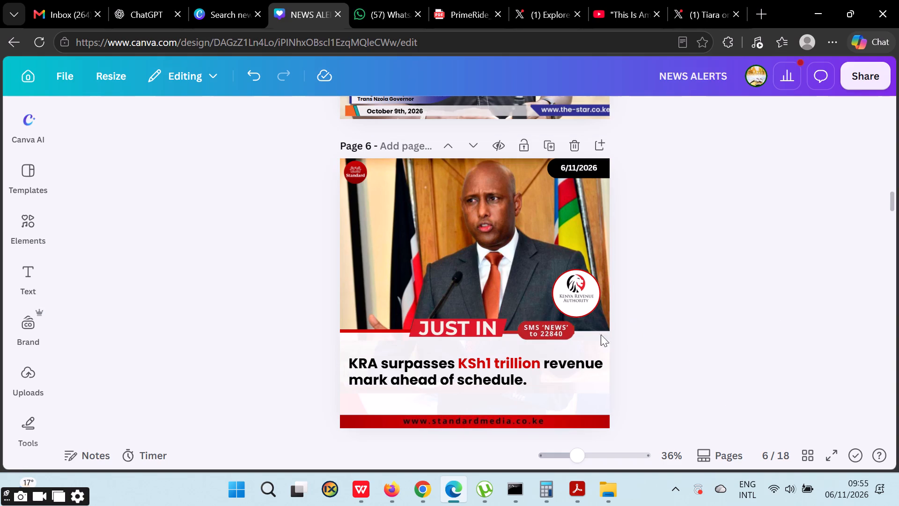
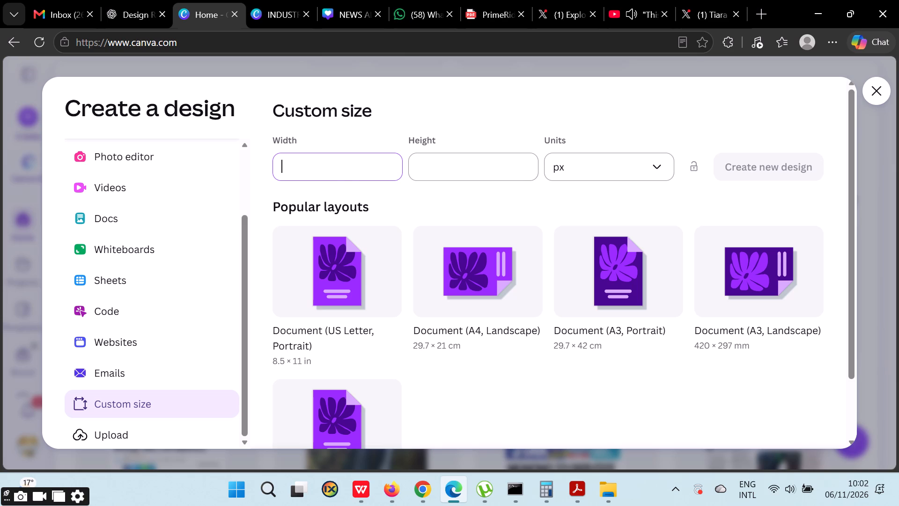
pyautogui.write('2500')
pyautogui.click(450, 159)
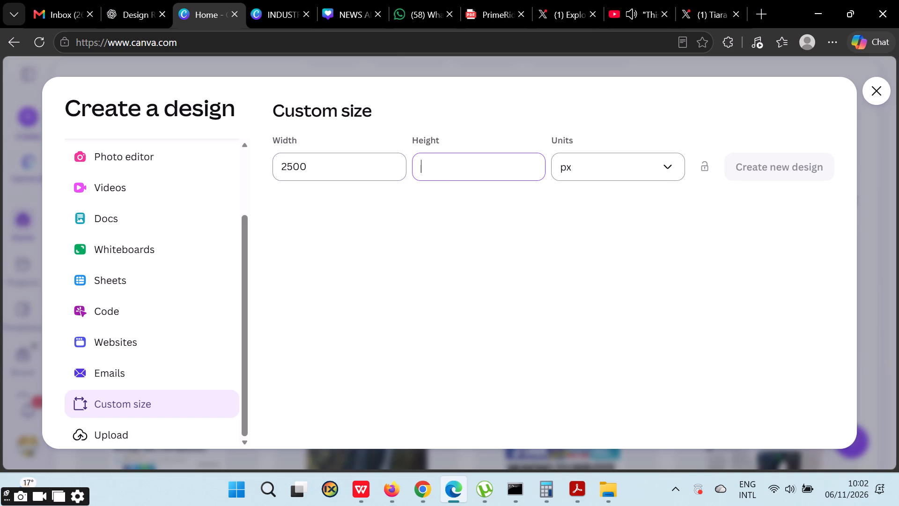
pyautogui.write('2500')
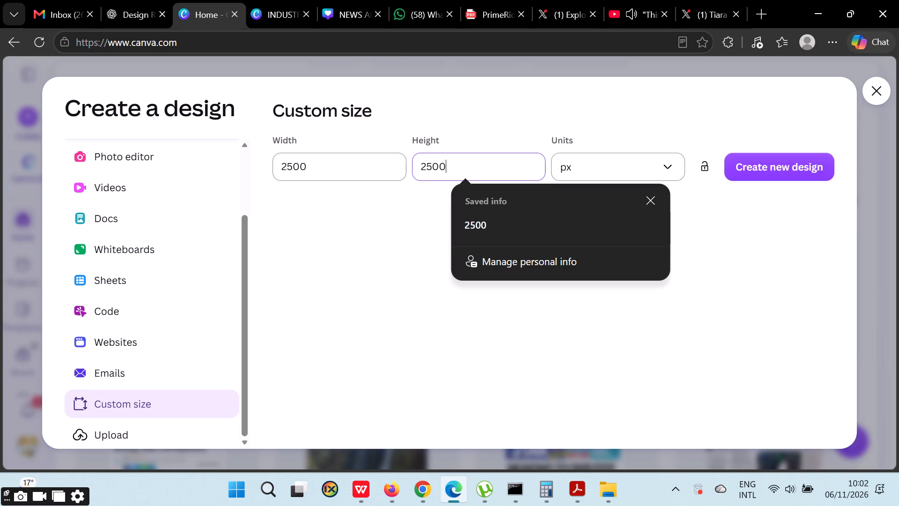
pyautogui.click(768, 164)
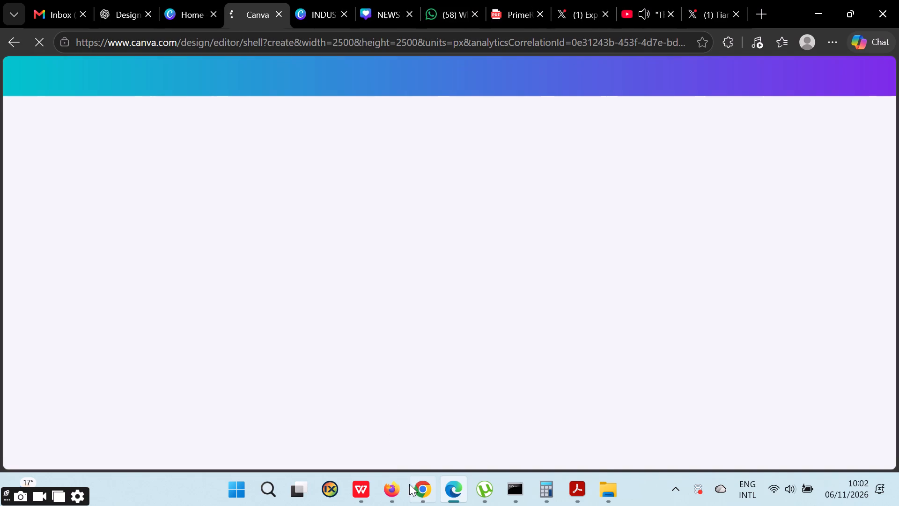
# Switch to Chrome and, from the Citizen Digital page, search Google Images for "KENYA 1 SHILING COINS" and browse the coin pictures.
pyautogui.click(419, 493)
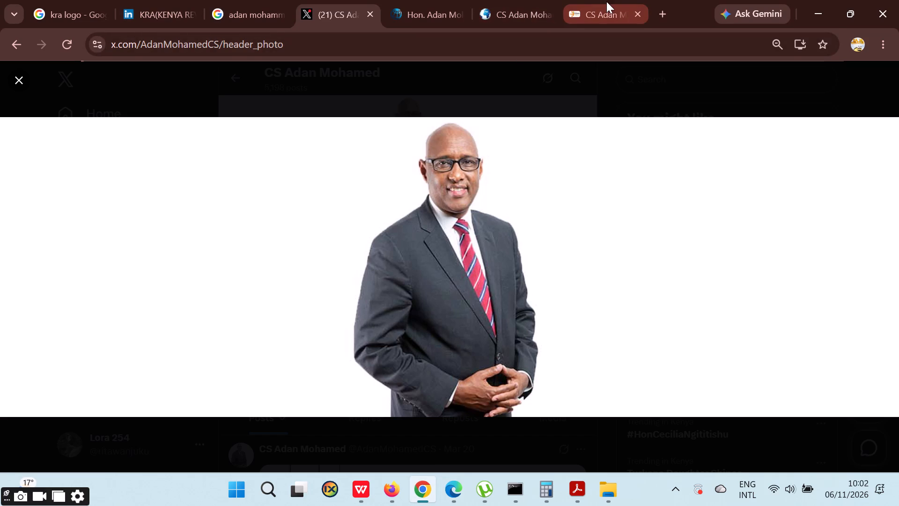
pyautogui.click(606, 1)
pyautogui.click(540, 47)
pyautogui.press('k')
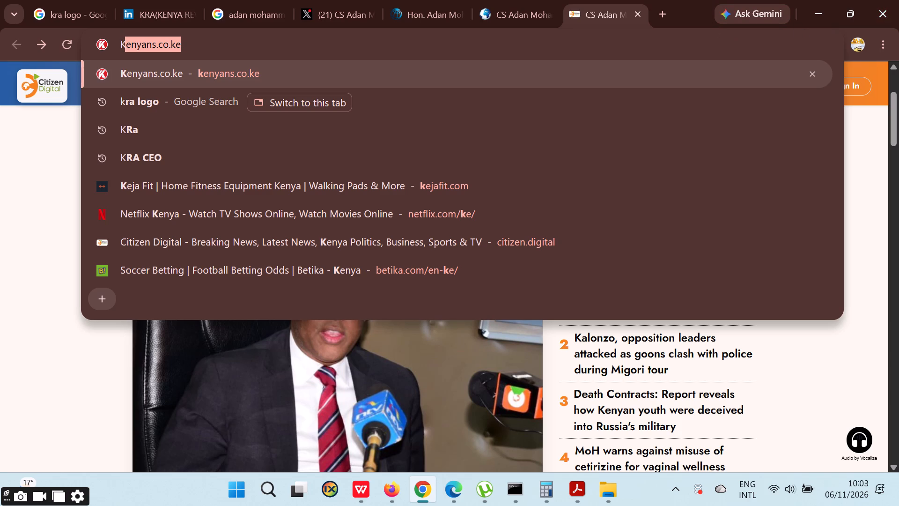
pyautogui.press('e')
pyautogui.press('BackSpace')
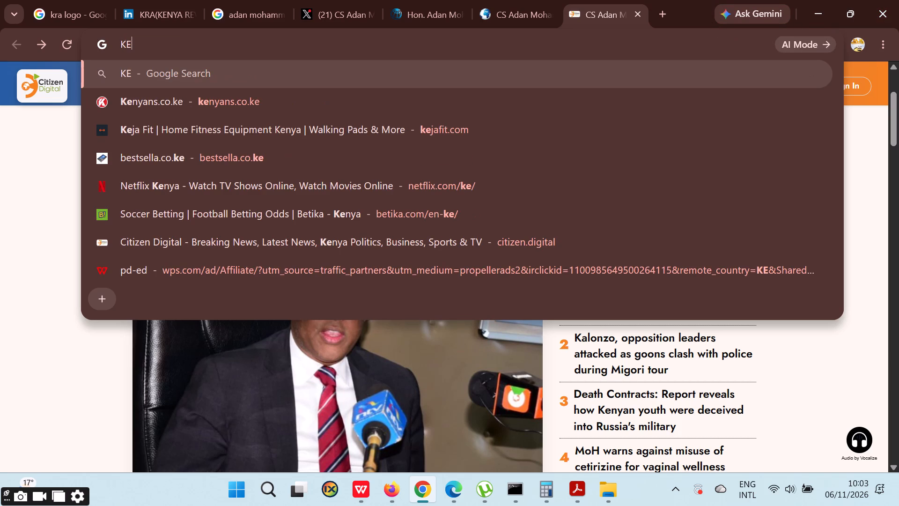
pyautogui.write('NYA 1 SHILING CO')
pyautogui.press('u')
pyautogui.press('BackSpace')
pyautogui.write('INS')
pyautogui.press('Return')
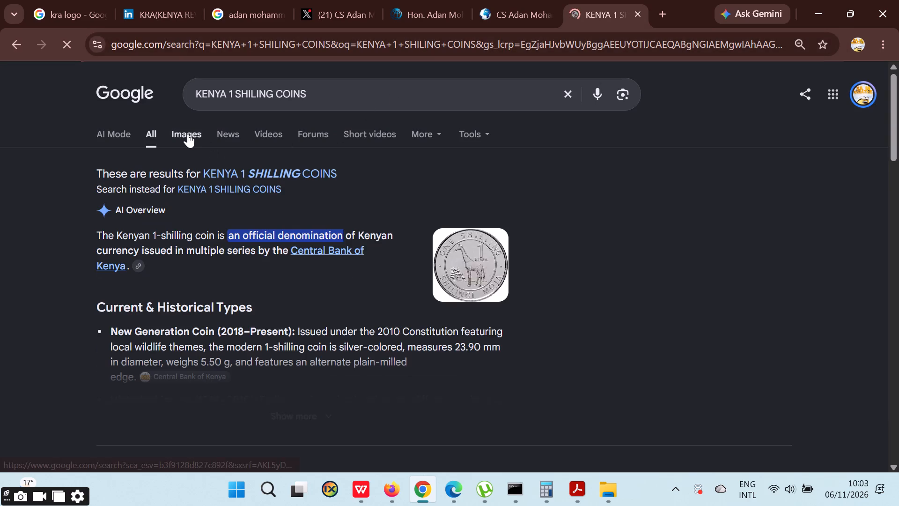
pyautogui.click(188, 134)
pyautogui.scroll(-4, 280, 244)
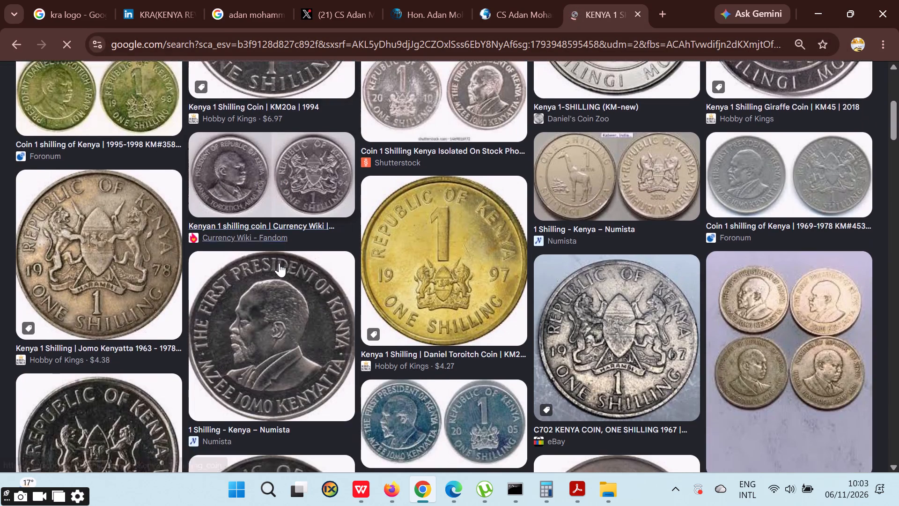
# Change the image search to the suggested query "kenya 20 shillings coin".
pyautogui.scroll(4, 279, 263)
pyautogui.scroll(5, 186, 149)
pyautogui.click(227, 96)
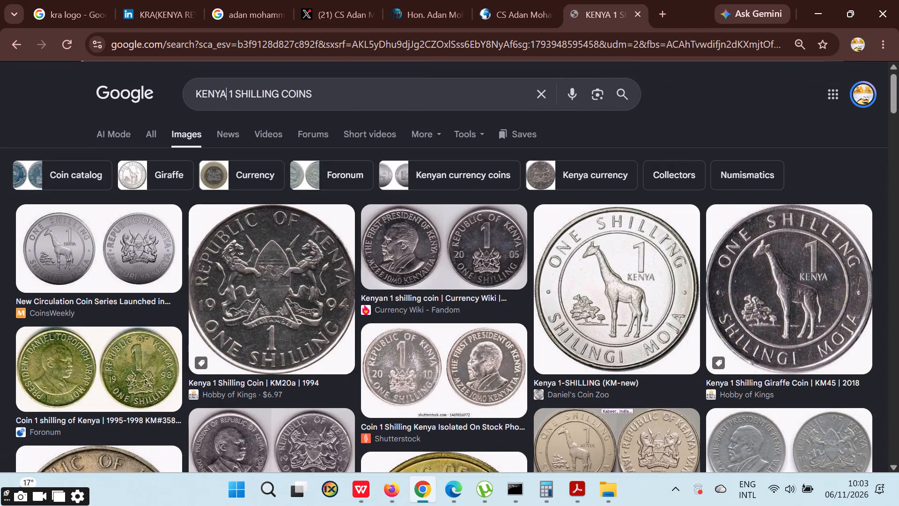
pyautogui.moveTo(229, 96); pyautogui.dragTo(374, 92)
pyautogui.write('20')
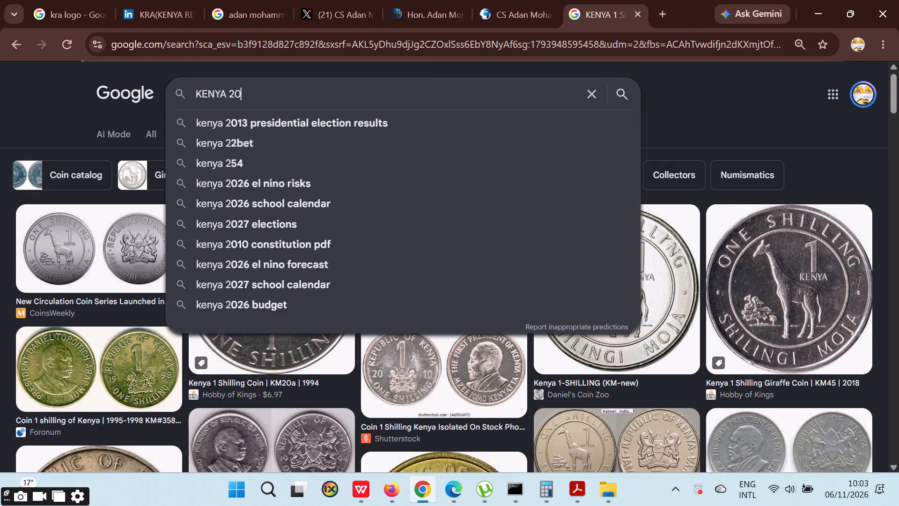
pyautogui.press('space')
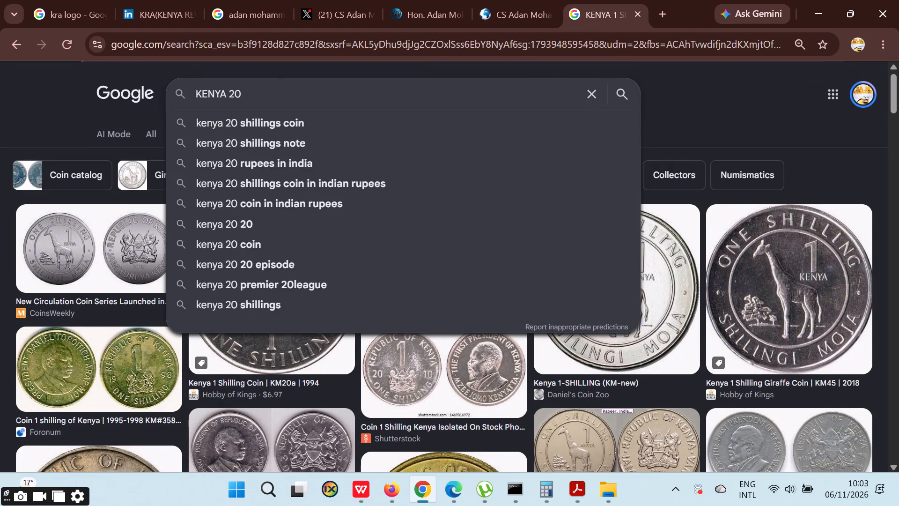
pyautogui.click(312, 122)
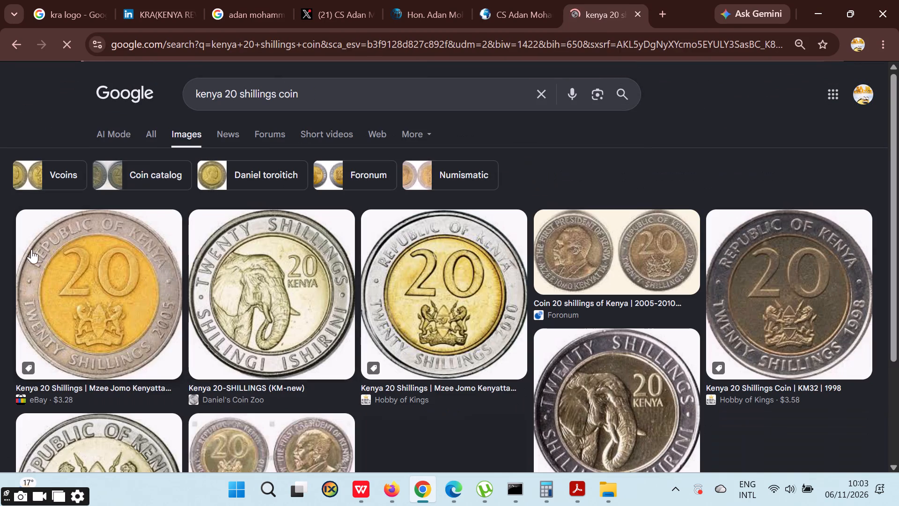
# Open the first 20 shillings coin result, from eBay, and copy its enlarged image.
pyautogui.click(125, 269)
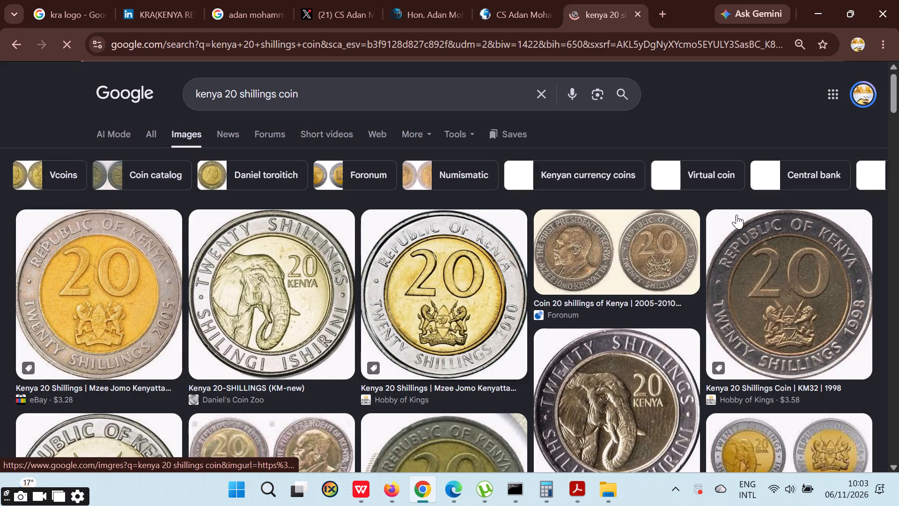
pyautogui.rightClick(678, 279)
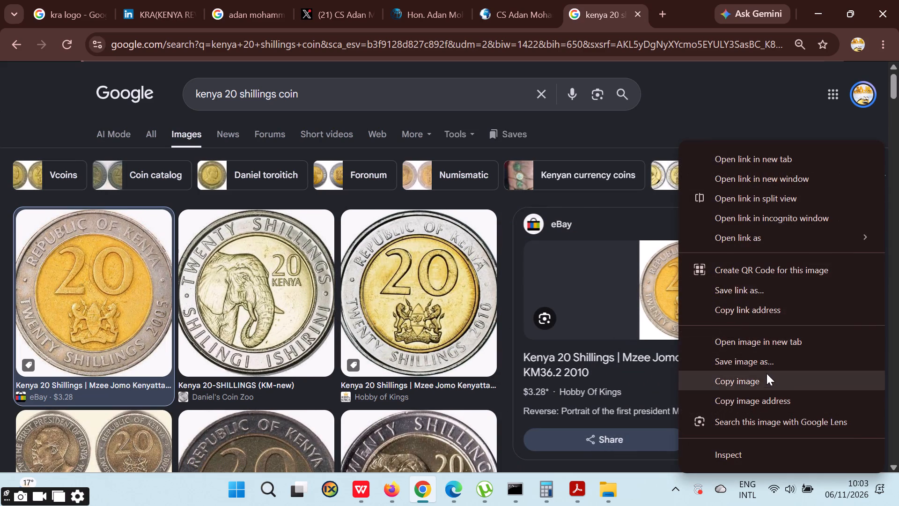
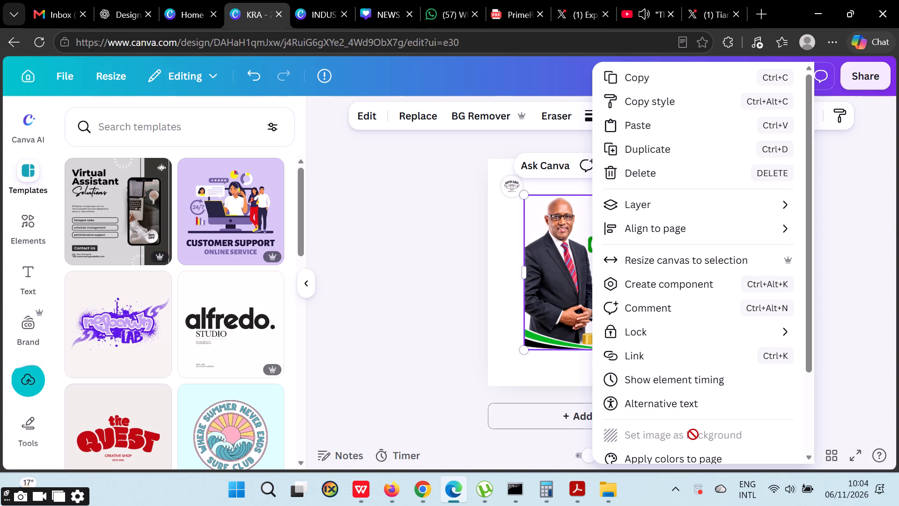
pyautogui.click(646, 435)
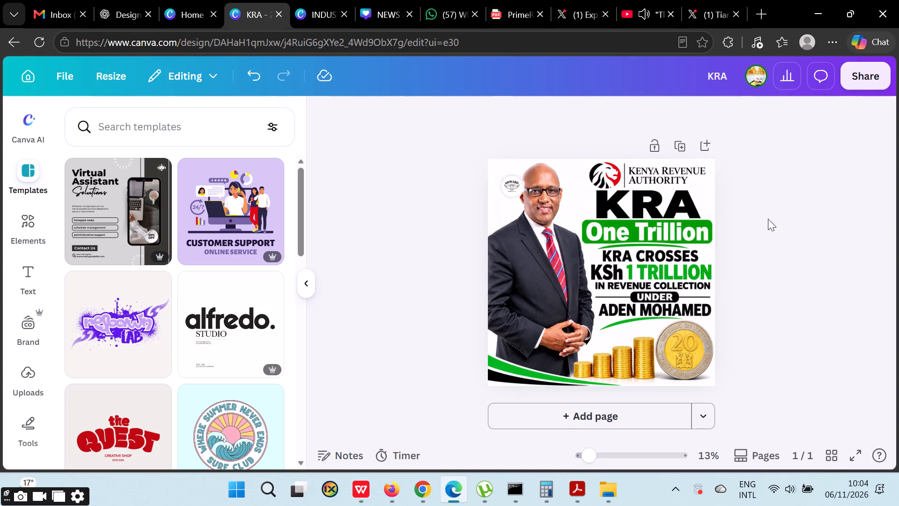
# Examine the poster up close, checking the portrait, the Onward logo beside the face, and the headline text.
pyautogui.keyDown('ctrl'); pyautogui.scroll(9, 521, 186); pyautogui.keyUp('ctrl')
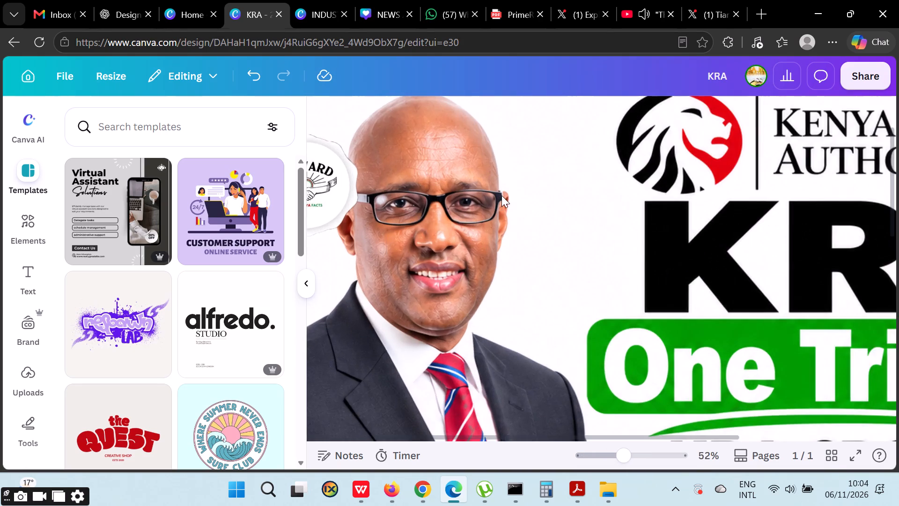
pyautogui.keyDown('ctrl'); pyautogui.scroll(-7, 501, 195); pyautogui.keyUp('ctrl')
pyautogui.keyDown('ctrl'); pyautogui.scroll(1, 501, 195); pyautogui.keyUp('ctrl')
pyautogui.keyDown('ctrl'); pyautogui.scroll(-1, 501, 195); pyautogui.keyUp('ctrl')
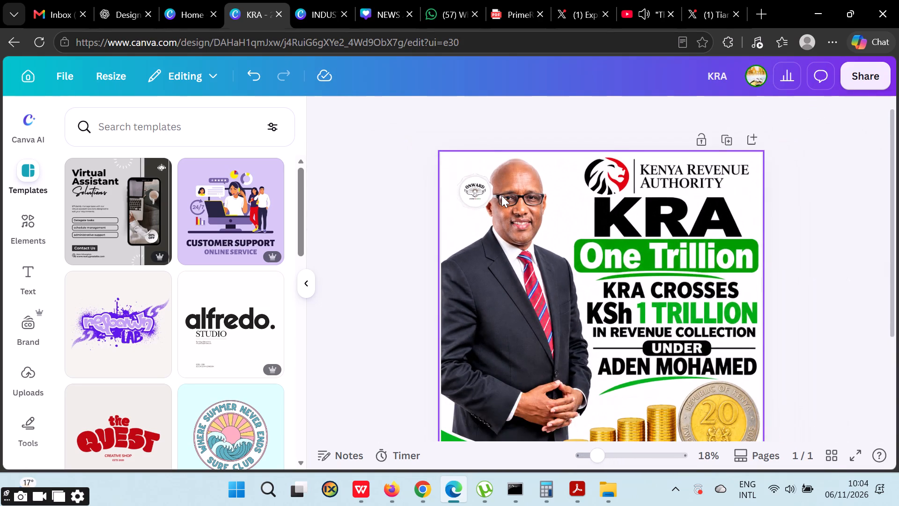
pyautogui.keyDown('ctrl'); pyautogui.scroll(-1, 501, 195); pyautogui.keyUp('ctrl')
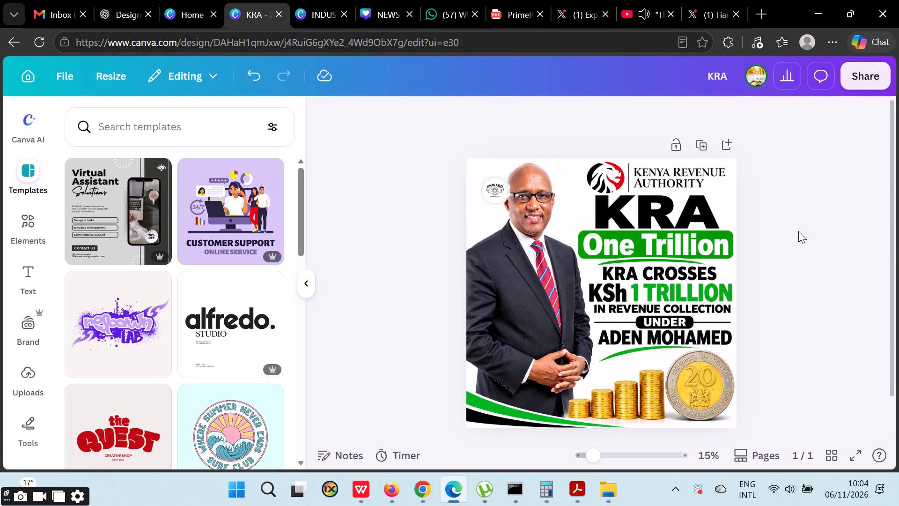
pyautogui.doubleClick(798, 231)
pyautogui.click(798, 223)
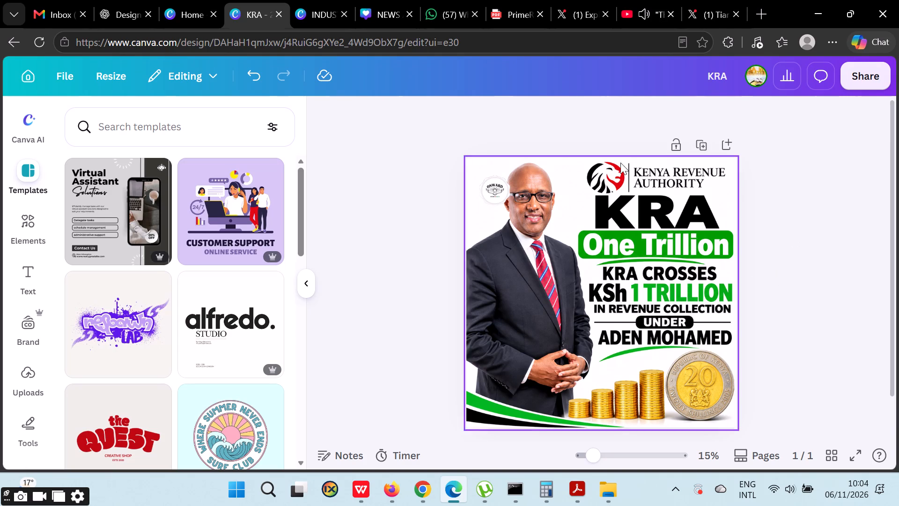
pyautogui.keyDown('ctrl'); pyautogui.scroll(-1, 572, 165); pyautogui.keyUp('ctrl')
pyautogui.keyDown('ctrl'); pyautogui.scroll(2, 572, 165); pyautogui.keyUp('ctrl')
pyautogui.keyDown('ctrl'); pyautogui.scroll(3, 525, 193); pyautogui.keyUp('ctrl')
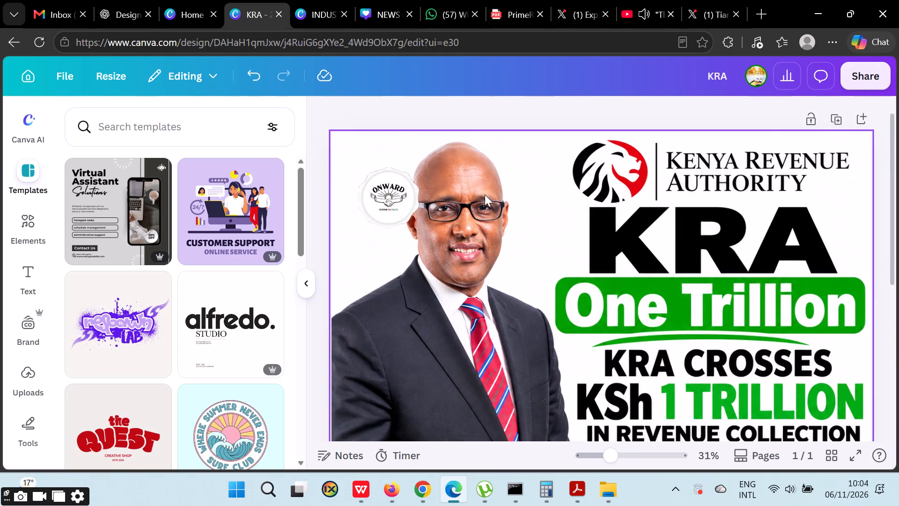
pyautogui.keyDown('ctrl'); pyautogui.scroll(2, 482, 195); pyautogui.keyUp('ctrl')
pyautogui.keyDown('ctrl'); pyautogui.scroll(-5, 482, 195); pyautogui.keyUp('ctrl')
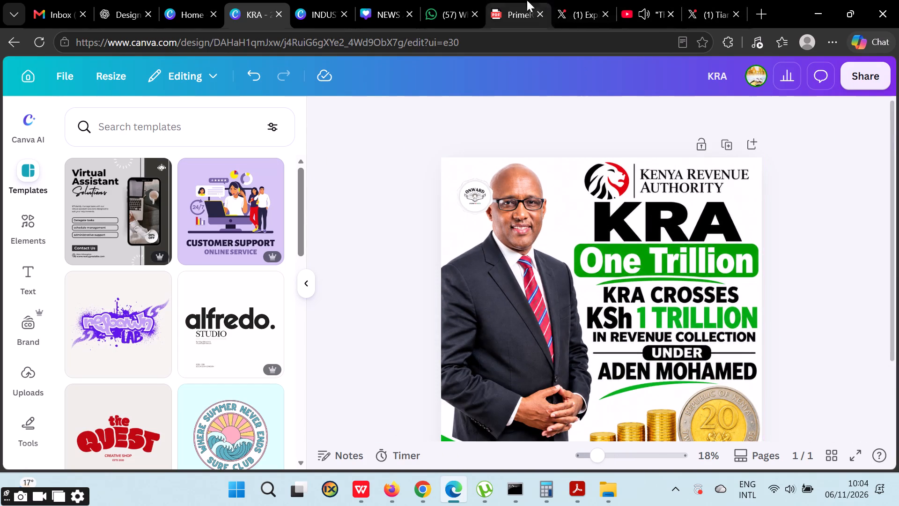
# Switch to Chrome and look over Adan Mohamed's X profile, including the header, profile picture and bio.
pyautogui.click(575, 0)
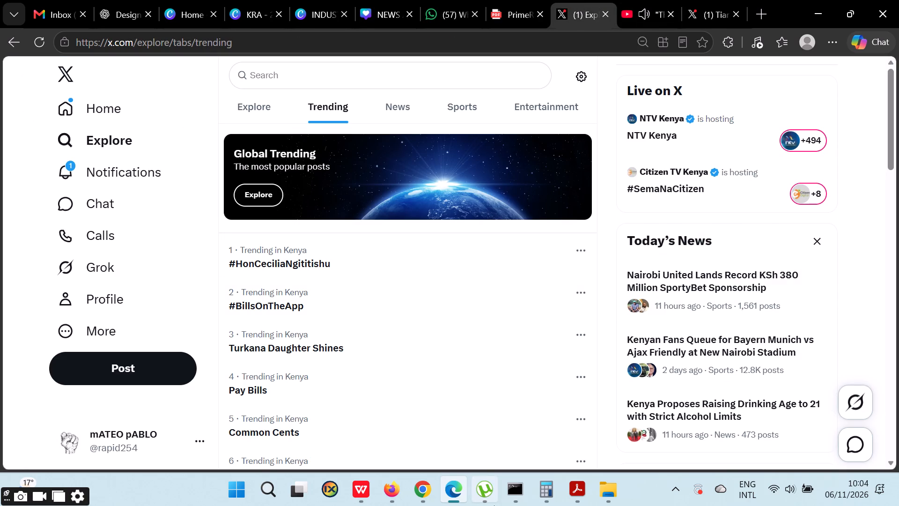
pyautogui.click(419, 495)
pyautogui.click(322, 1)
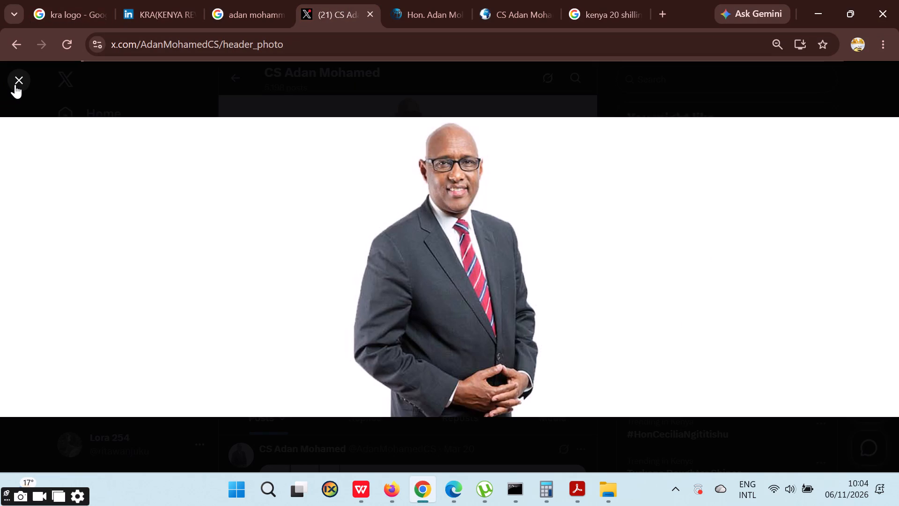
pyautogui.click(15, 84)
pyautogui.click(300, 216)
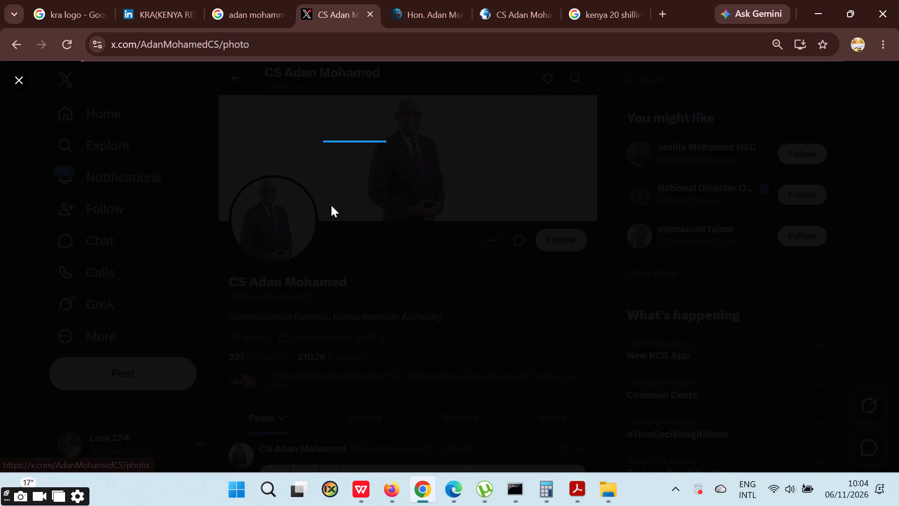
pyautogui.click(91, 181)
pyautogui.scroll(1, 538, 234)
pyautogui.scroll(-1, 538, 234)
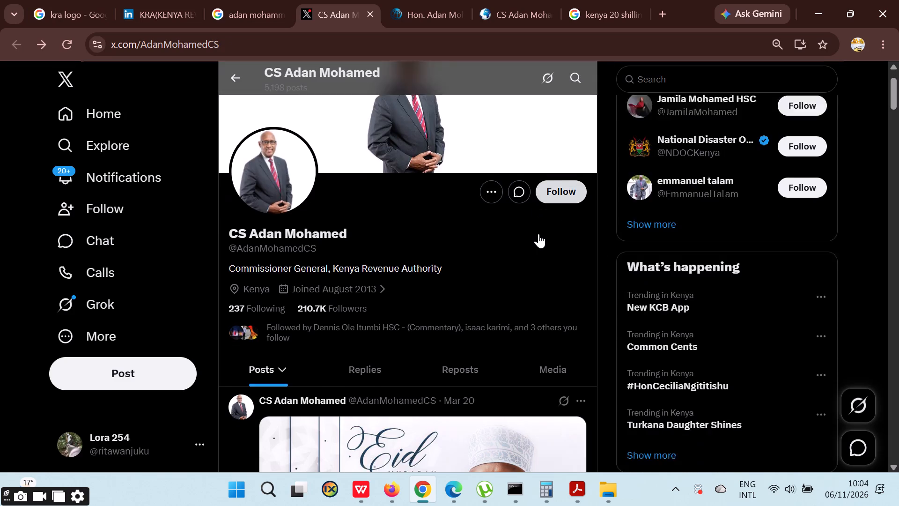
pyautogui.scroll(-2, 538, 234)
pyautogui.scroll(2, 538, 234)
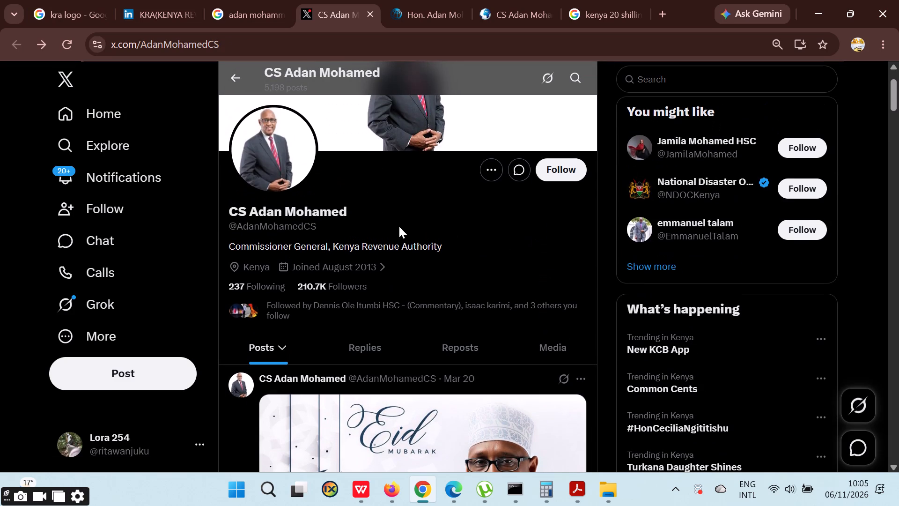
# Filter the profile's media to photos and view the Happy Mashujaa Day poster at full size.
pyautogui.click(550, 343)
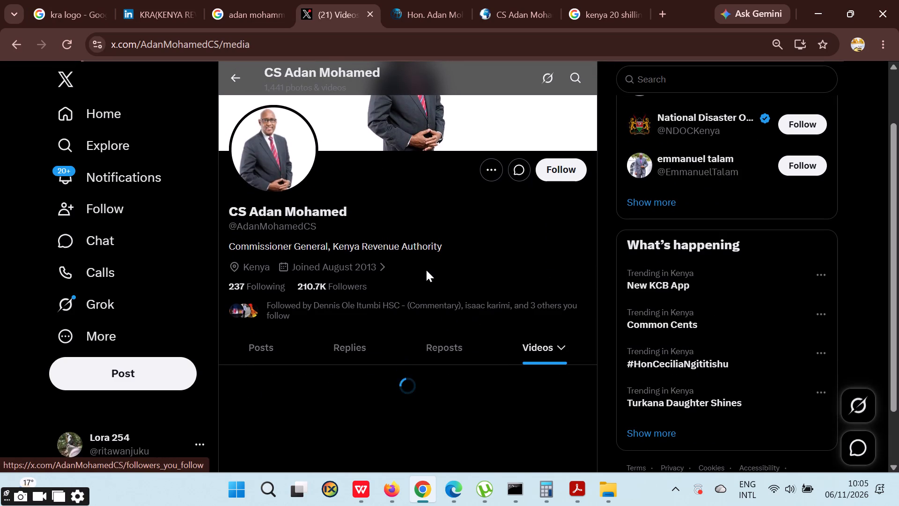
pyautogui.scroll(-3, 435, 258)
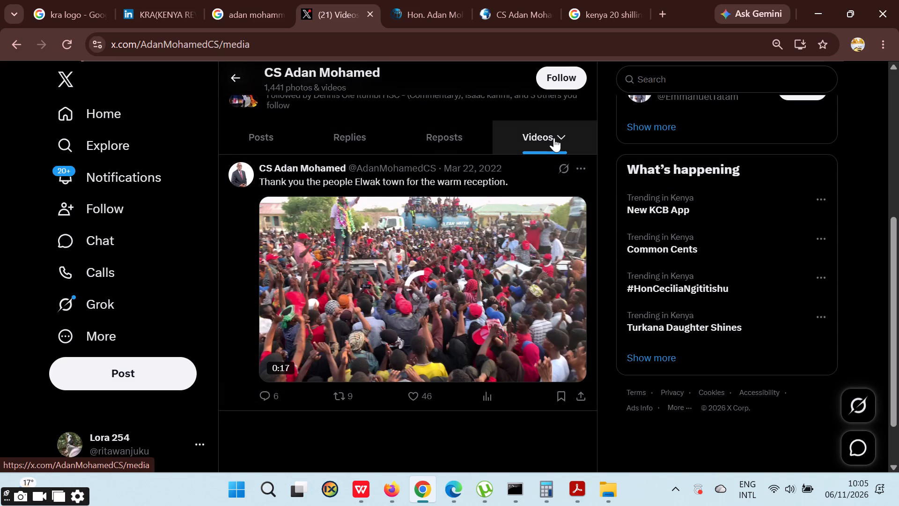
pyautogui.click(554, 138)
pyautogui.click(556, 164)
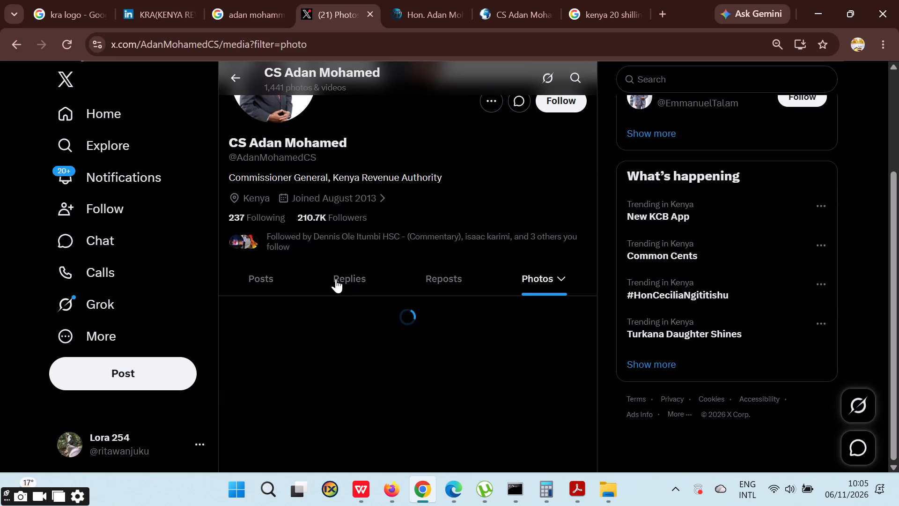
pyautogui.scroll(-4, 336, 279)
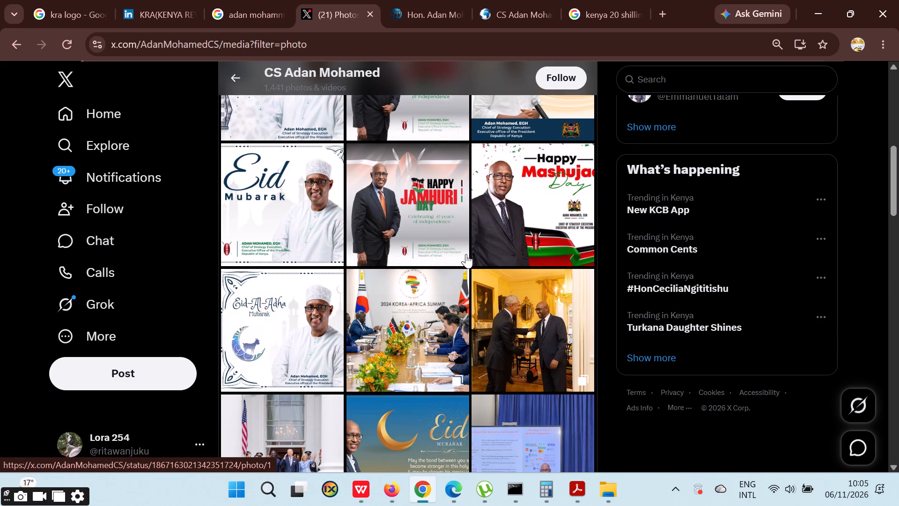
pyautogui.scroll(1, 466, 254)
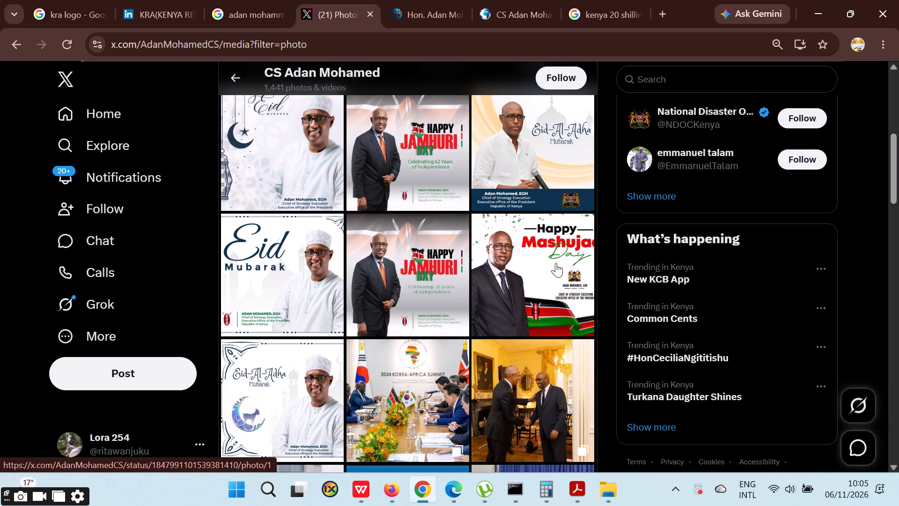
pyautogui.click(538, 260)
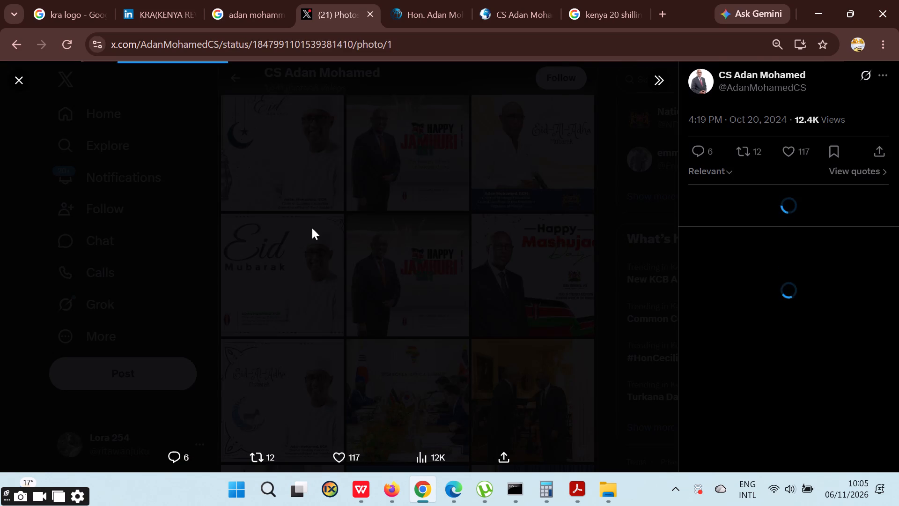
pyautogui.click(6, 80)
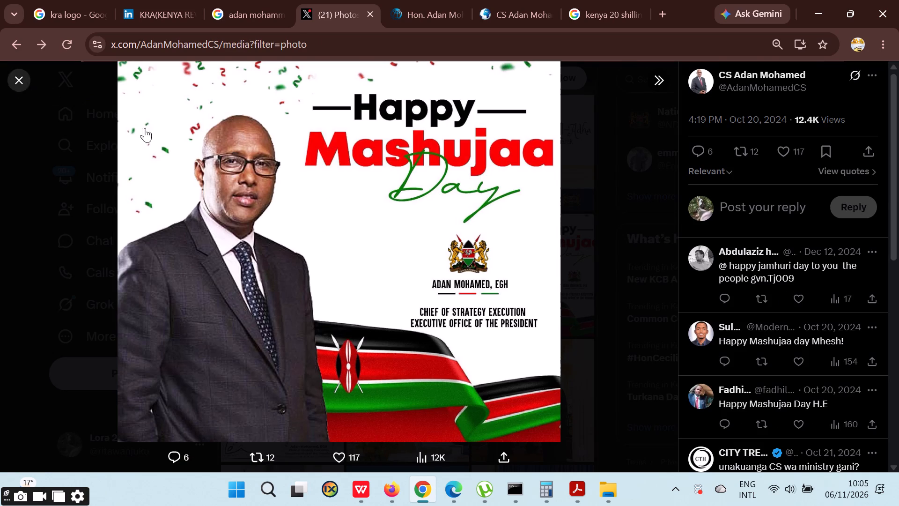
# Browse the profile's older photos for a usable portrait and view the handshake photo from the September 2022 congratulations post.
pyautogui.scroll(1, 571, 339)
pyautogui.scroll(-7, 571, 339)
pyautogui.scroll(1, 556, 331)
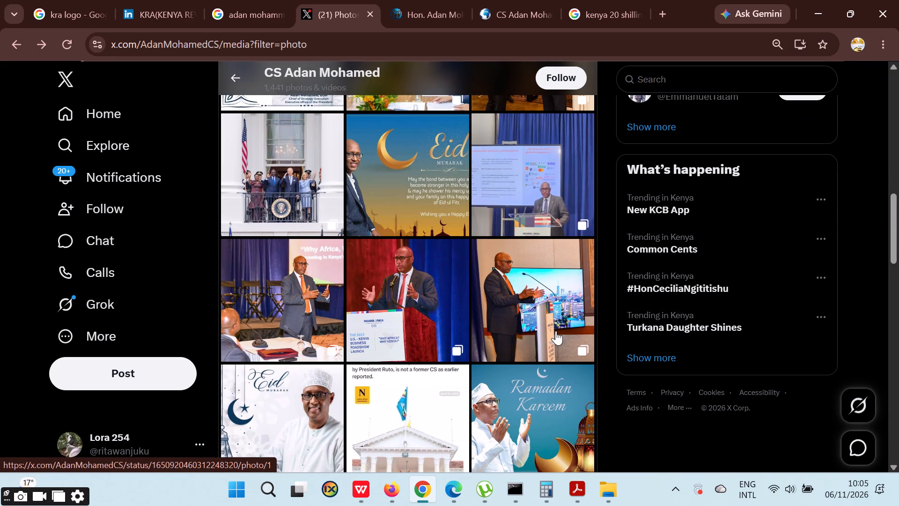
pyautogui.scroll(-7, 556, 331)
pyautogui.scroll(1, 556, 331)
pyautogui.scroll(-3, 556, 331)
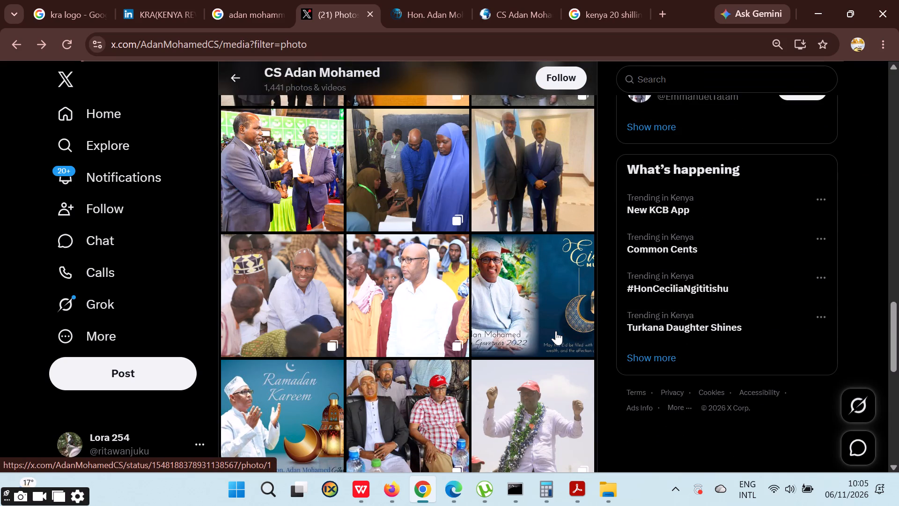
pyautogui.scroll(-4, 556, 331)
pyautogui.scroll(6, 556, 331)
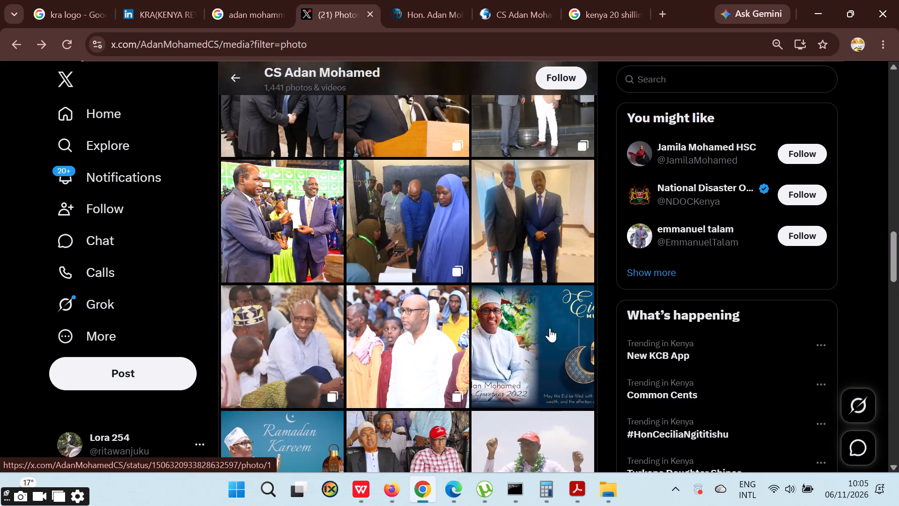
pyautogui.scroll(4, 515, 326)
pyautogui.scroll(-2, 522, 324)
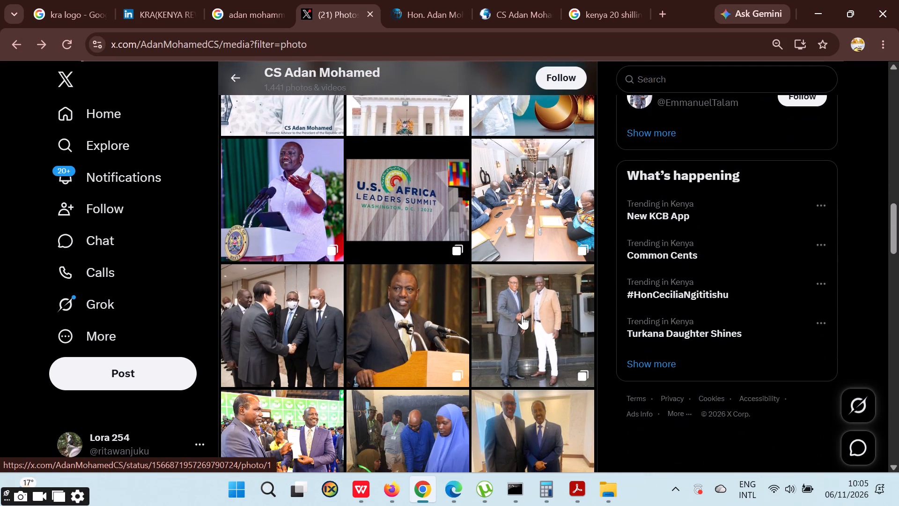
pyautogui.click(522, 313)
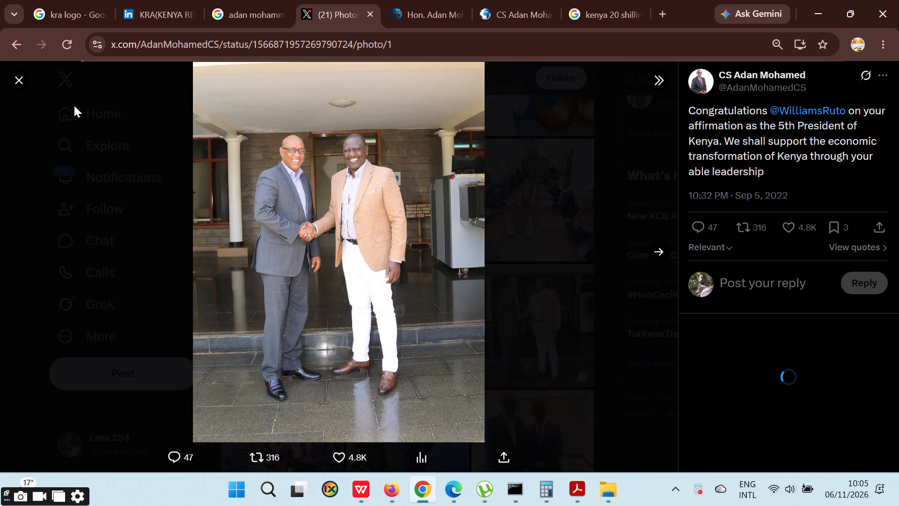
pyautogui.click(14, 81)
# Copy the June 2025 Eid-Al-Adha Mubarak poster image, showing Adan Mohamed in a white shirt, from the profile's photos.
pyautogui.scroll(3, 602, 262)
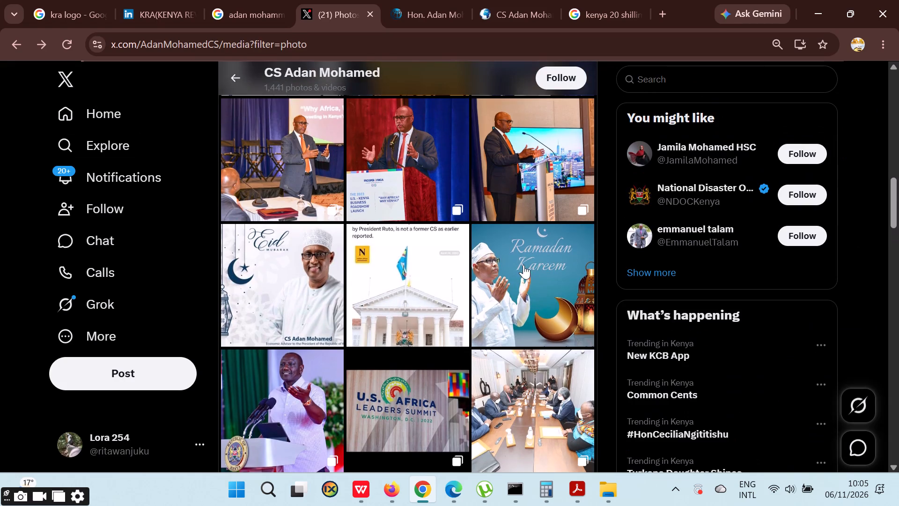
pyautogui.scroll(-1, 551, 276)
pyautogui.scroll(1, 551, 276)
pyautogui.scroll(-1, 551, 276)
pyautogui.scroll(1, 551, 276)
pyautogui.scroll(-1, 551, 276)
pyautogui.scroll(3, 551, 276)
pyautogui.scroll(-1, 551, 276)
pyautogui.scroll(3, 551, 276)
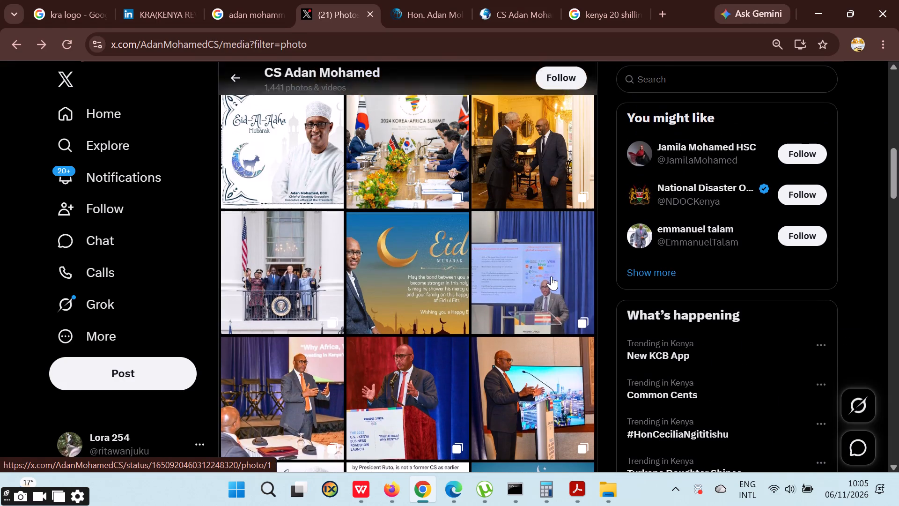
pyautogui.scroll(2, 551, 276)
pyautogui.scroll(-1, 551, 276)
pyautogui.scroll(2, 551, 276)
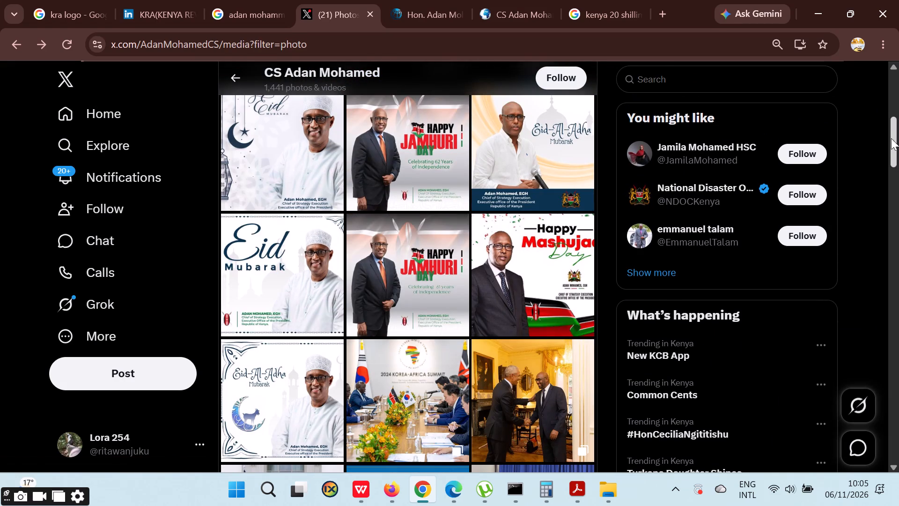
pyautogui.moveTo(894, 138); pyautogui.dragTo(894, 129)
pyautogui.click(524, 200)
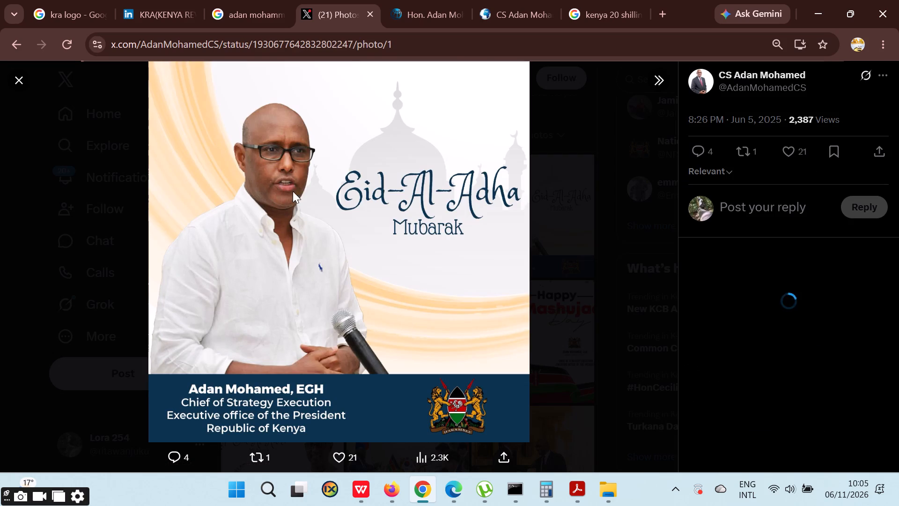
pyautogui.rightClick(291, 168)
pyautogui.click(382, 226)
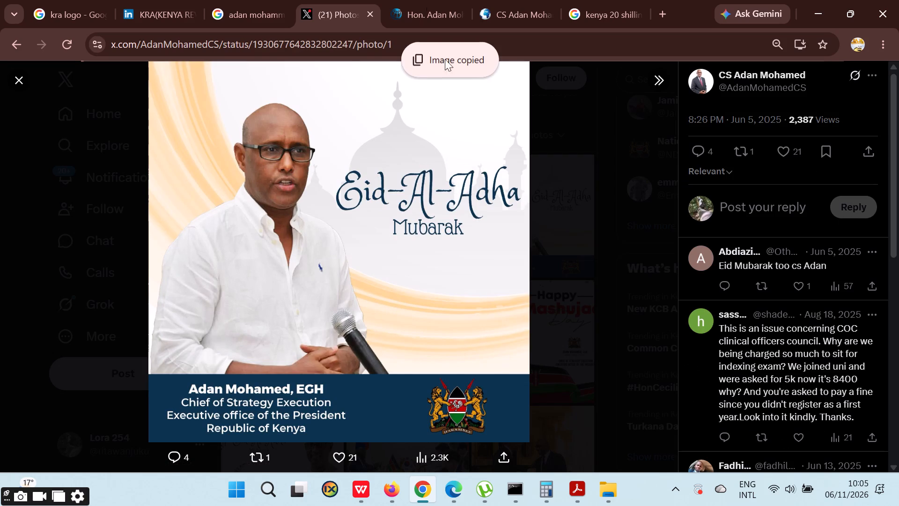
# Switch to the KRA design in Edge and erase the poster portrait's head and upper chest using the Pixel Eraser at size 59.
pyautogui.click(455, 484)
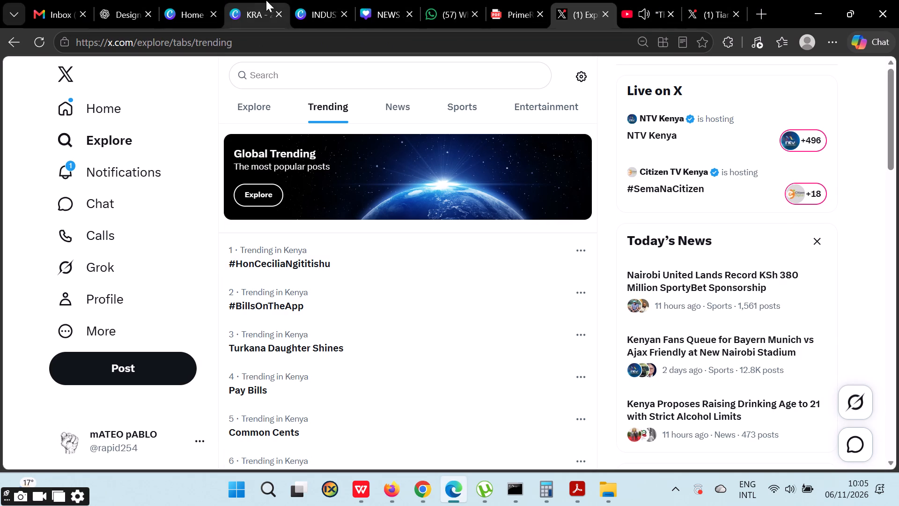
pyautogui.click(374, 0)
pyautogui.click(324, 0)
pyautogui.click(237, 0)
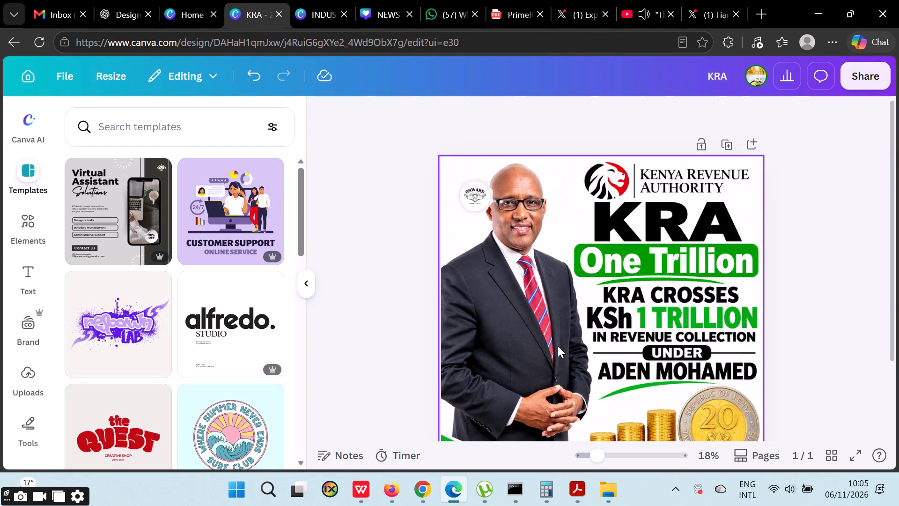
pyautogui.click(558, 346)
pyautogui.scroll(-2, 515, 245)
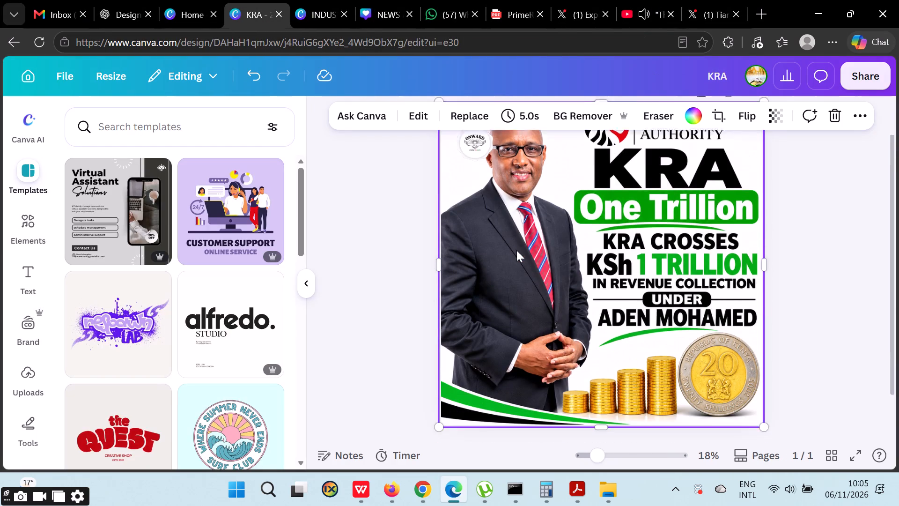
pyautogui.scroll(1, 563, 278)
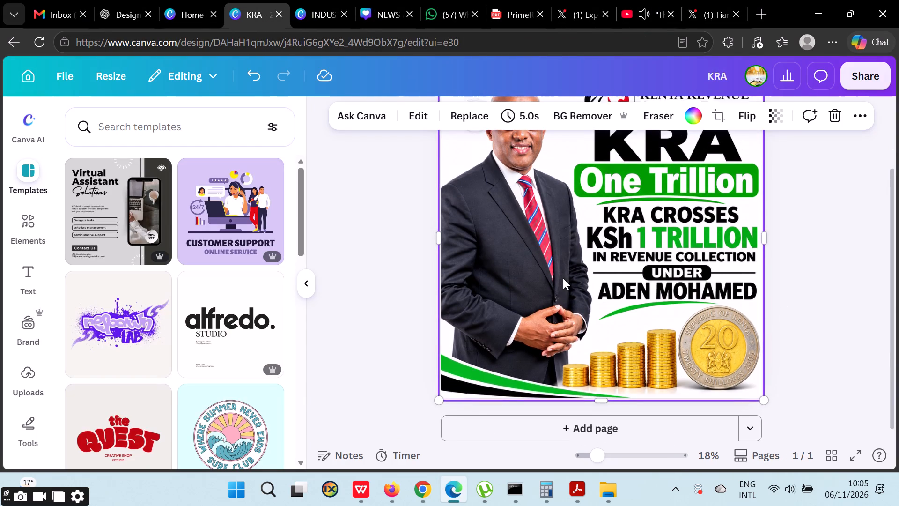
pyautogui.scroll(1, 563, 278)
pyautogui.click(663, 117)
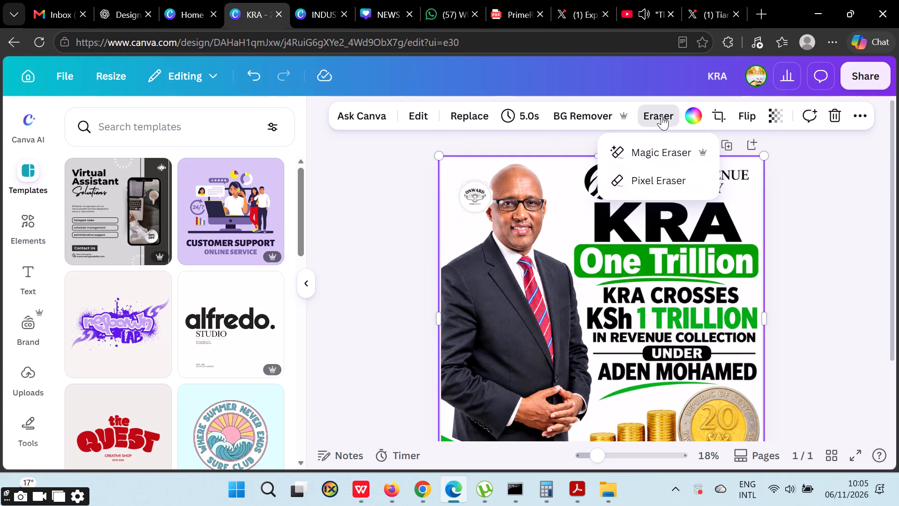
pyautogui.click(658, 176)
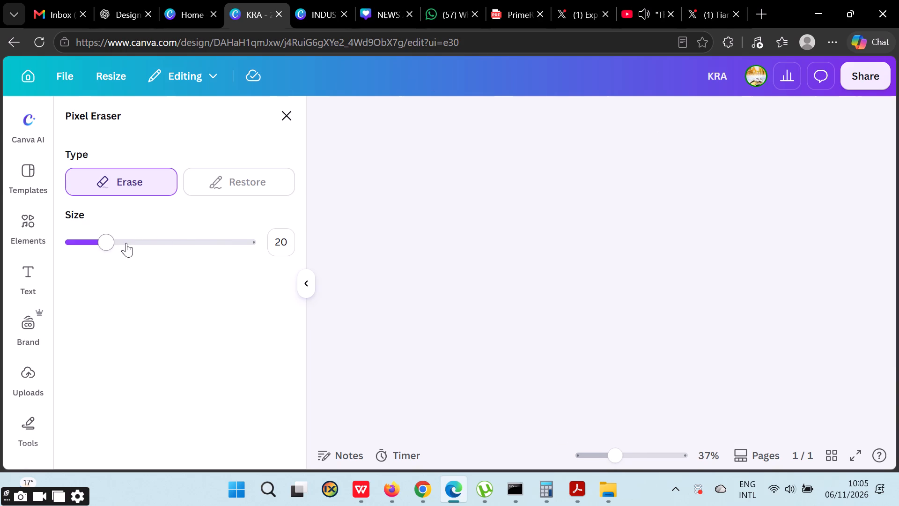
pyautogui.moveTo(116, 242); pyautogui.dragTo(176, 232)
pyautogui.moveTo(440, 183); pyautogui.dragTo(507, 186)
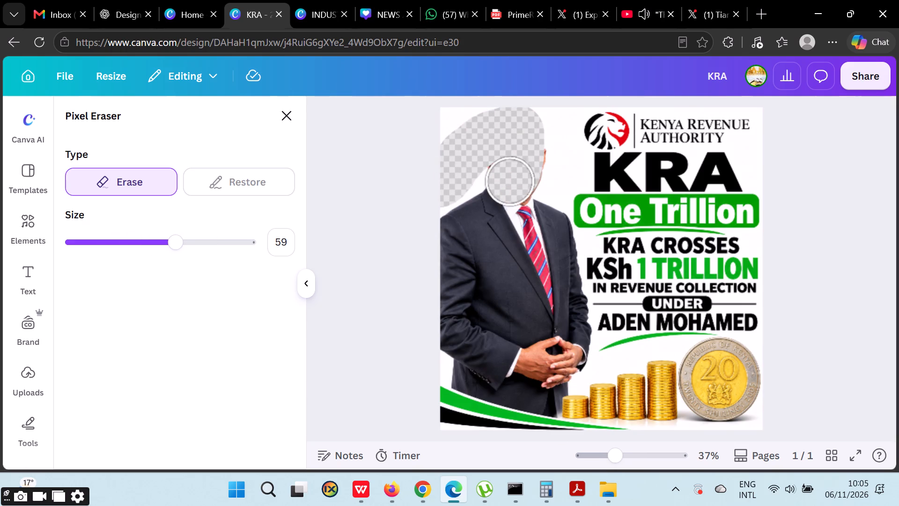
pyautogui.moveTo(507, 186); pyautogui.dragTo(456, 215)
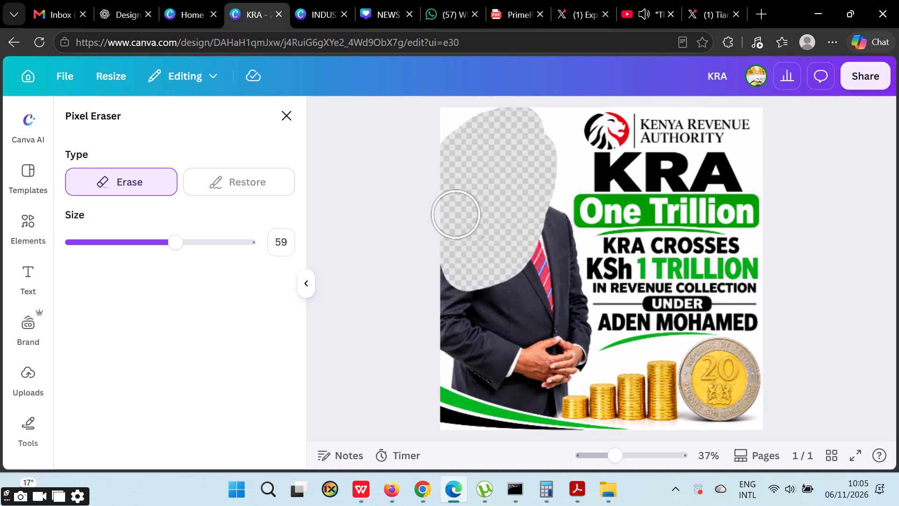
# Erase the suited man's remaining torso, arms, tie and clasped hands from the poster, keeping the headline text intact.
pyautogui.moveTo(456, 215); pyautogui.dragTo(464, 364)
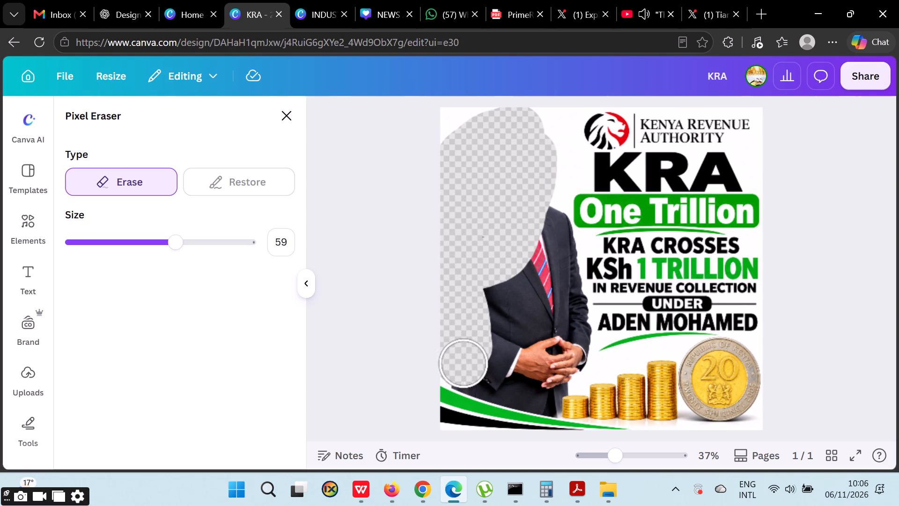
pyautogui.moveTo(464, 364); pyautogui.dragTo(545, 229)
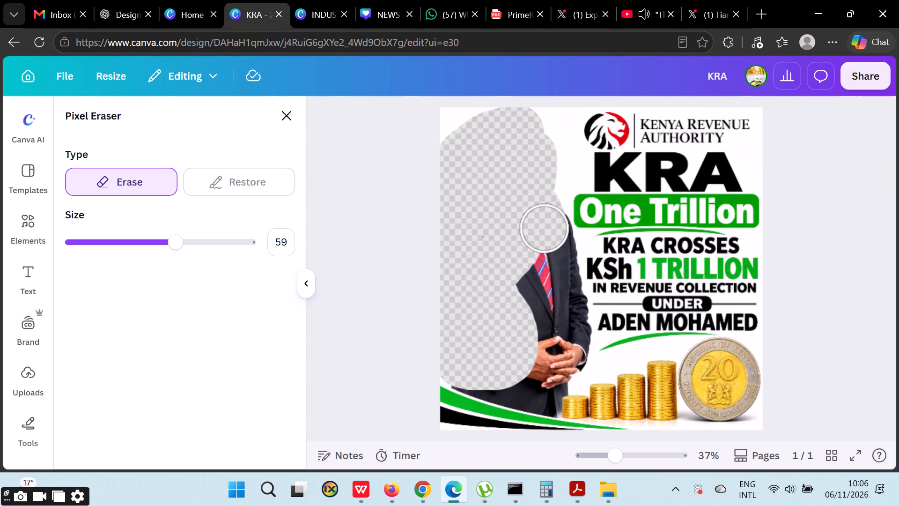
pyautogui.moveTo(545, 229); pyautogui.dragTo(555, 267)
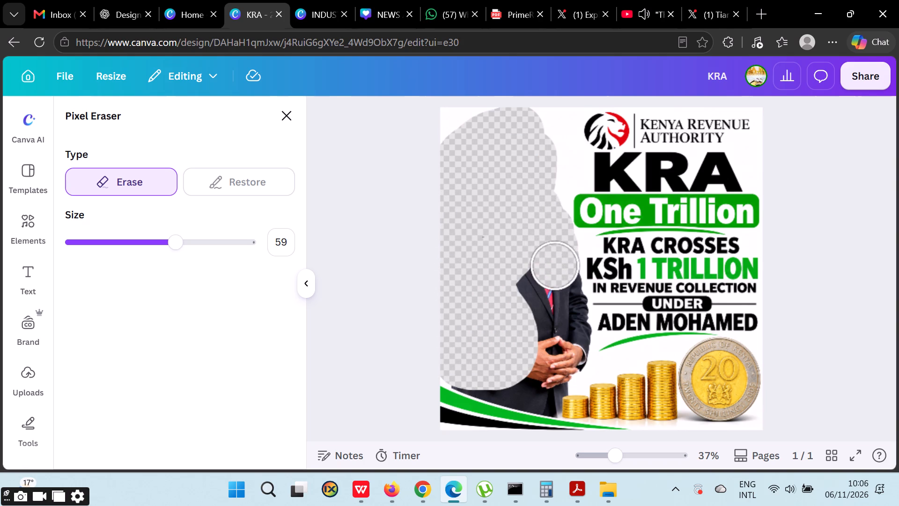
pyautogui.moveTo(555, 267); pyautogui.dragTo(560, 292)
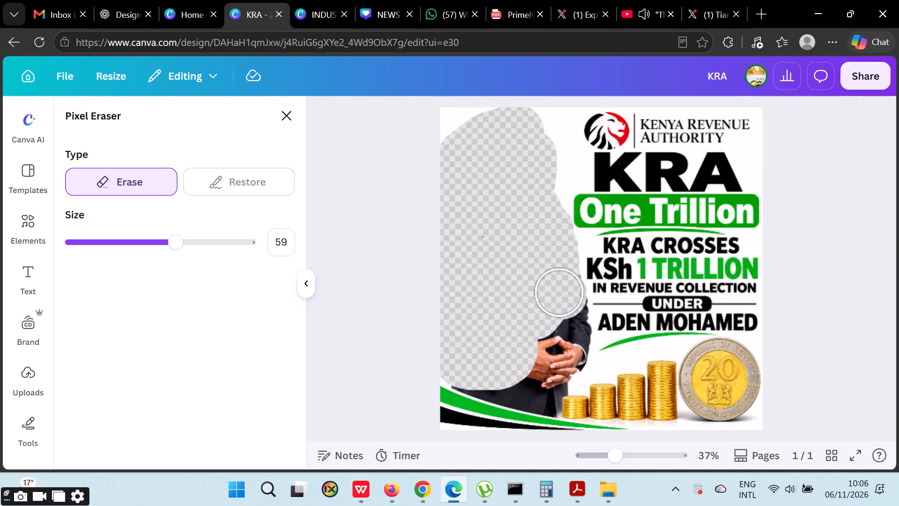
pyautogui.moveTo(560, 292); pyautogui.dragTo(565, 310)
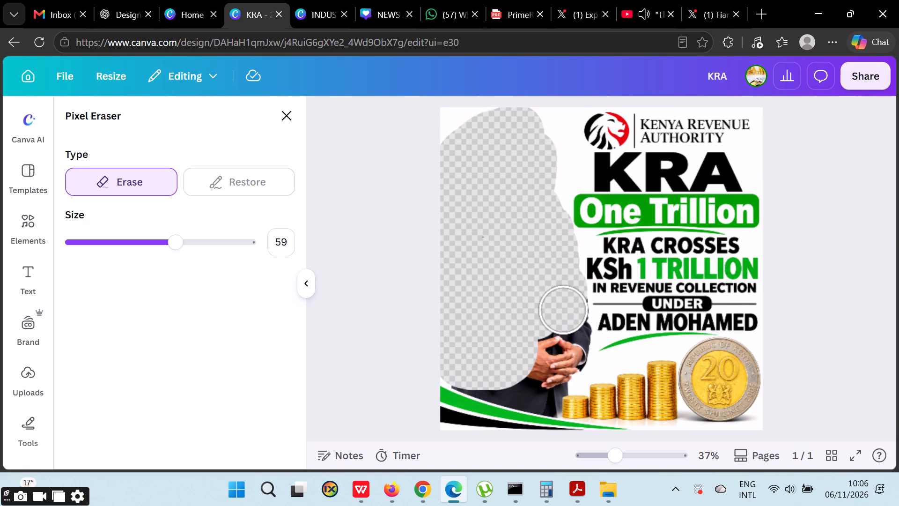
pyautogui.moveTo(565, 310); pyautogui.dragTo(556, 362)
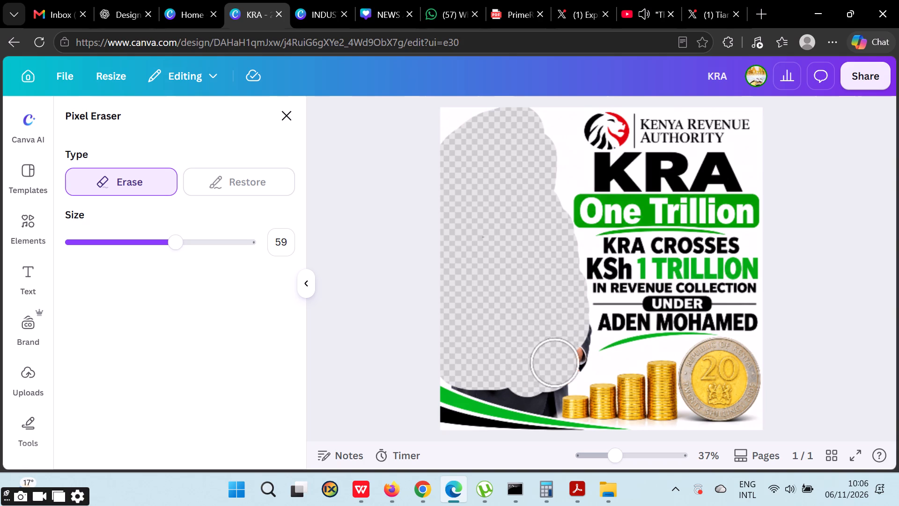
pyautogui.moveTo(556, 362); pyautogui.dragTo(568, 336)
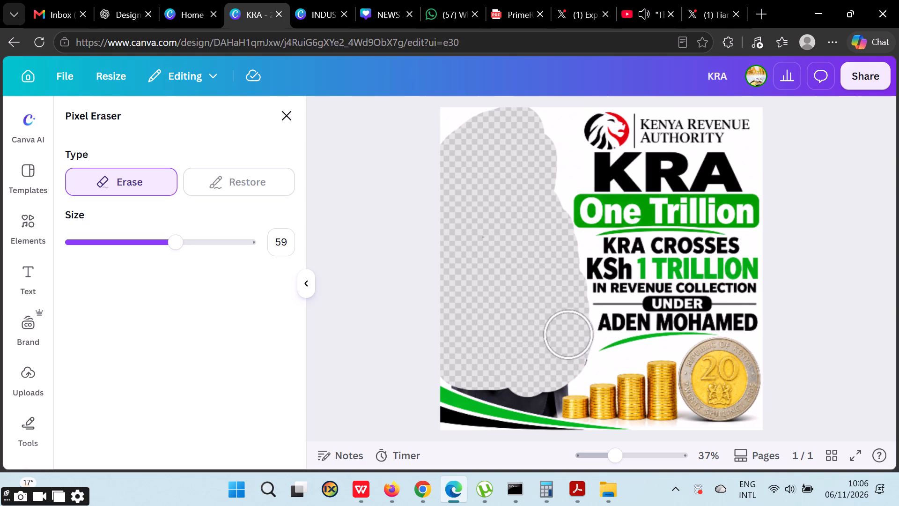
pyautogui.moveTo(568, 336); pyautogui.dragTo(568, 333)
# Erase the lower jacket and most of the curved green and black stripes beneath it, and close the Pixel Eraser.
pyautogui.moveTo(568, 333); pyautogui.dragTo(447, 401)
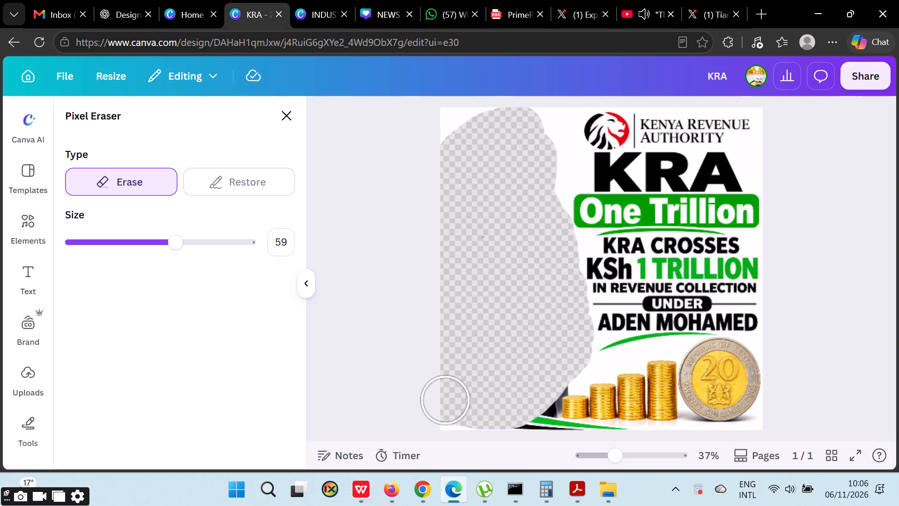
pyautogui.moveTo(447, 401); pyautogui.dragTo(544, 379)
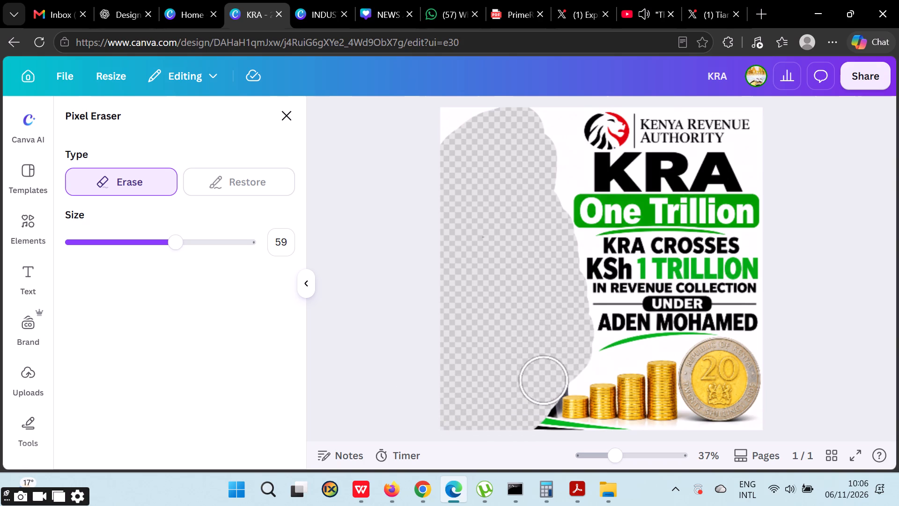
pyautogui.moveTo(544, 379); pyautogui.dragTo(536, 387)
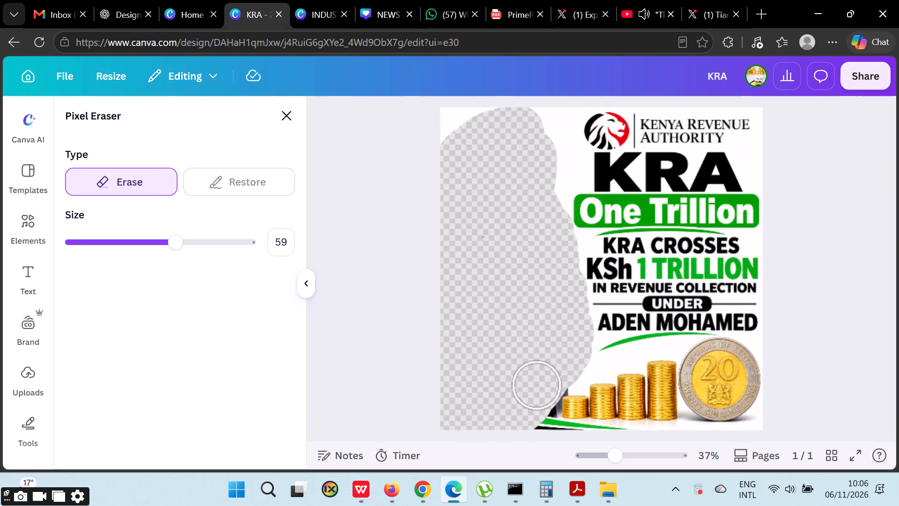
pyautogui.moveTo(536, 387); pyautogui.dragTo(537, 390)
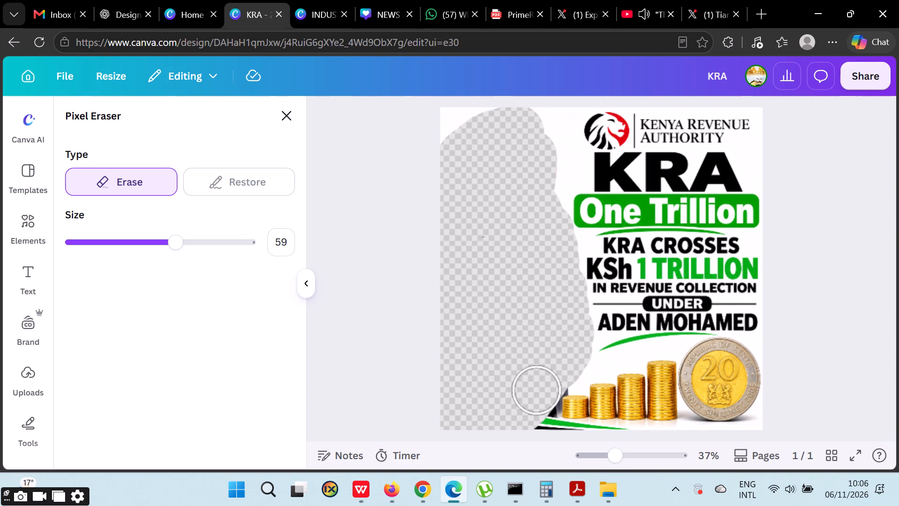
pyautogui.moveTo(537, 390); pyautogui.dragTo(510, 419)
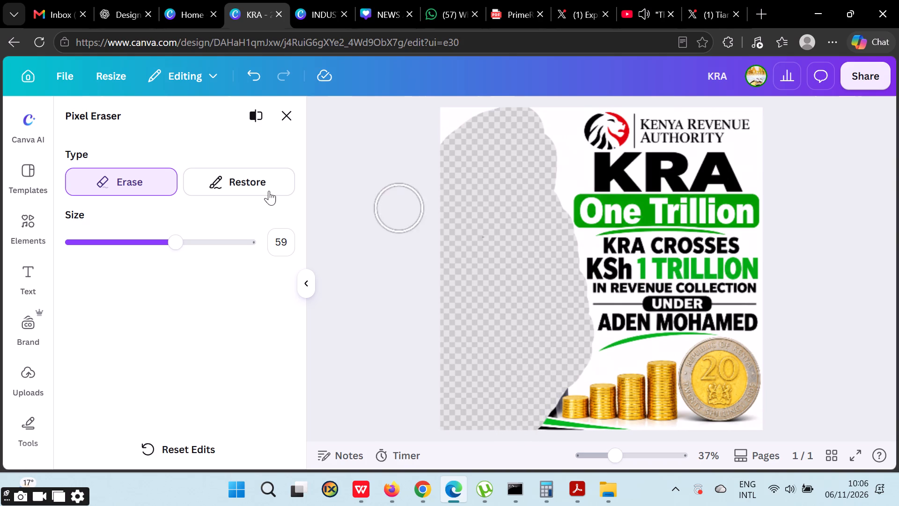
pyautogui.click(285, 122)
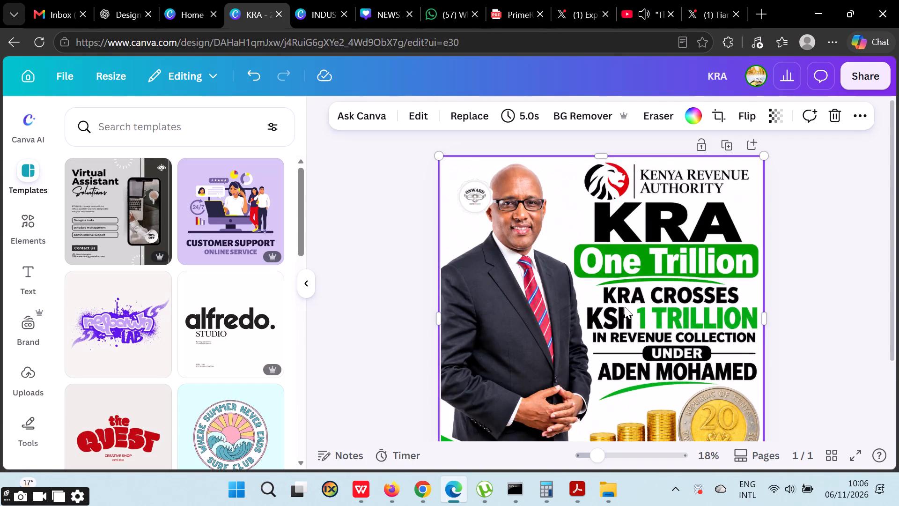
# Paste the copied Eid-Al-Adha image onto the poster and remove its background.
pyautogui.scroll(1, 612, 308)
pyautogui.scroll(-2, 612, 308)
pyautogui.scroll(1, 612, 308)
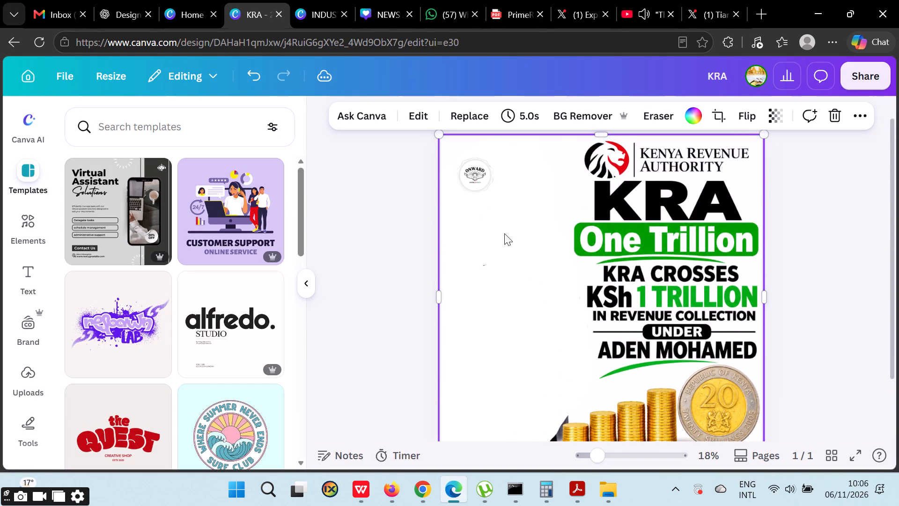
pyautogui.keyDown('ctrl'); pyautogui.scroll(-1, 581, 261); pyautogui.keyUp('ctrl')
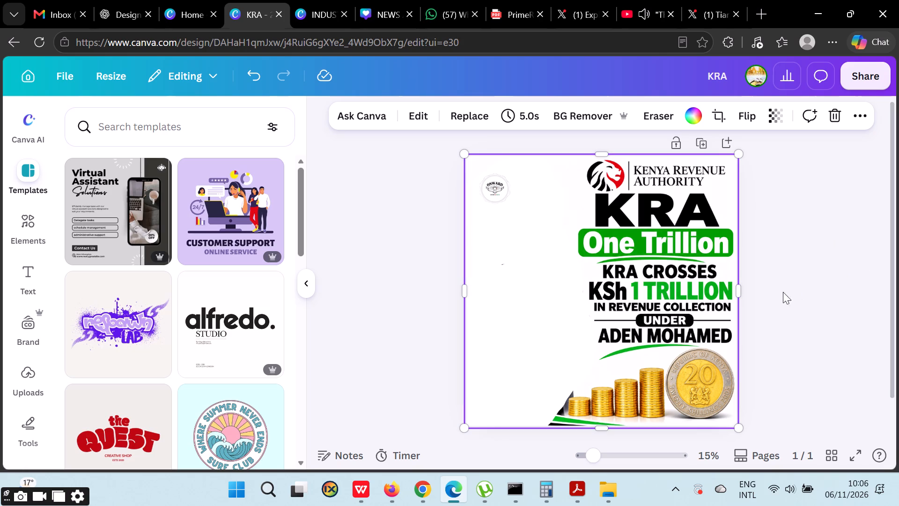
pyautogui.click(826, 278)
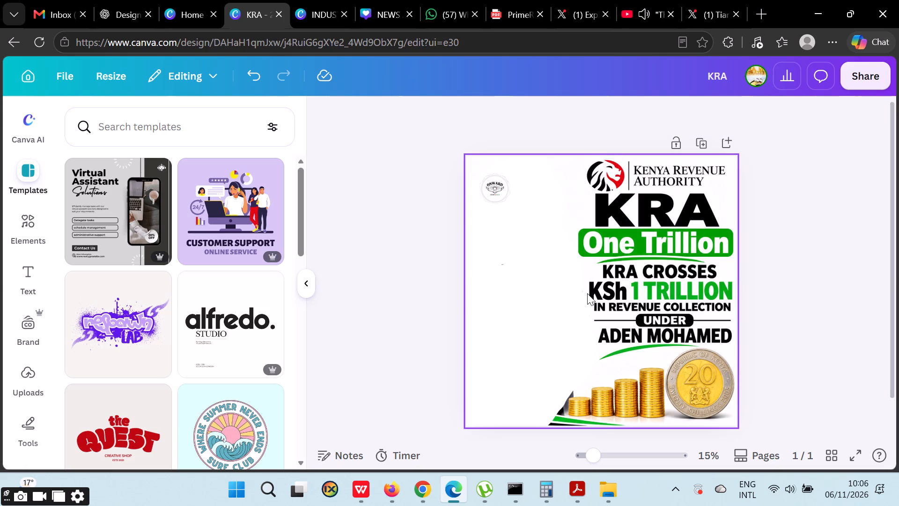
pyautogui.click(585, 294)
pyautogui.hotkey('ctrl', 'v')
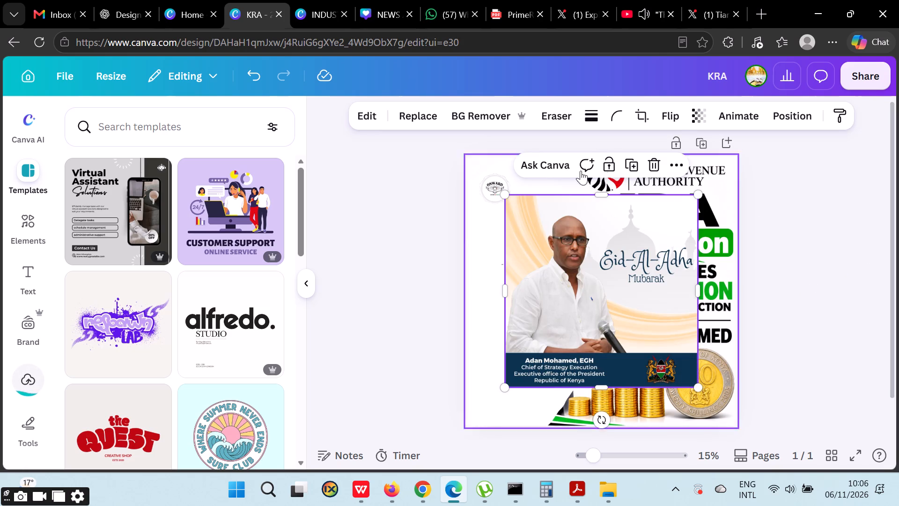
pyautogui.click(468, 112)
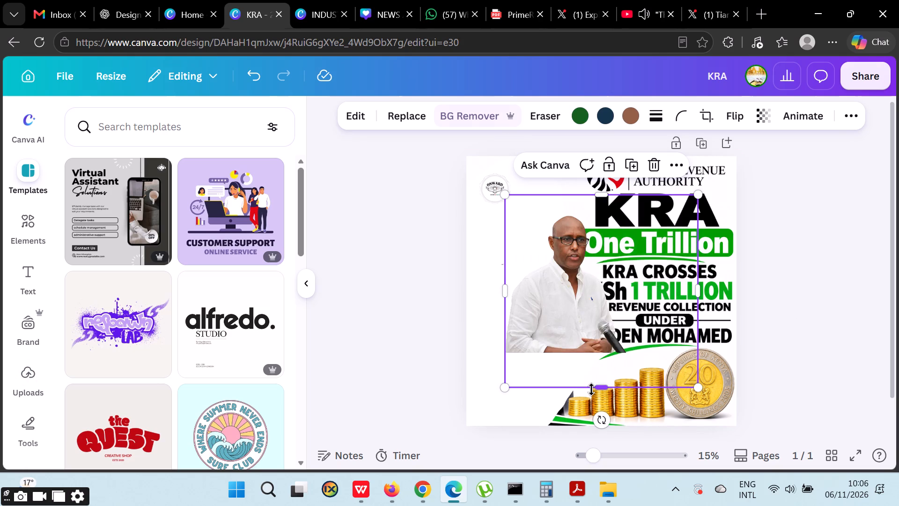
# Crop the empty strip below the white-shirt cutout, enlarge the cutout and place it in the poster's erased portrait area.
pyautogui.moveTo(591, 389); pyautogui.dragTo(644, 351)
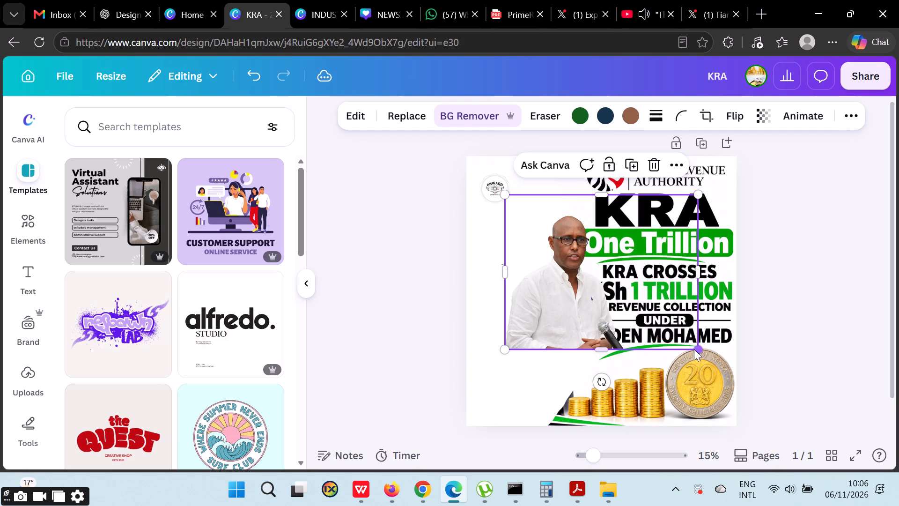
pyautogui.moveTo(694, 349); pyautogui.dragTo(799, 402)
pyautogui.moveTo(685, 355); pyautogui.dragTo(611, 363)
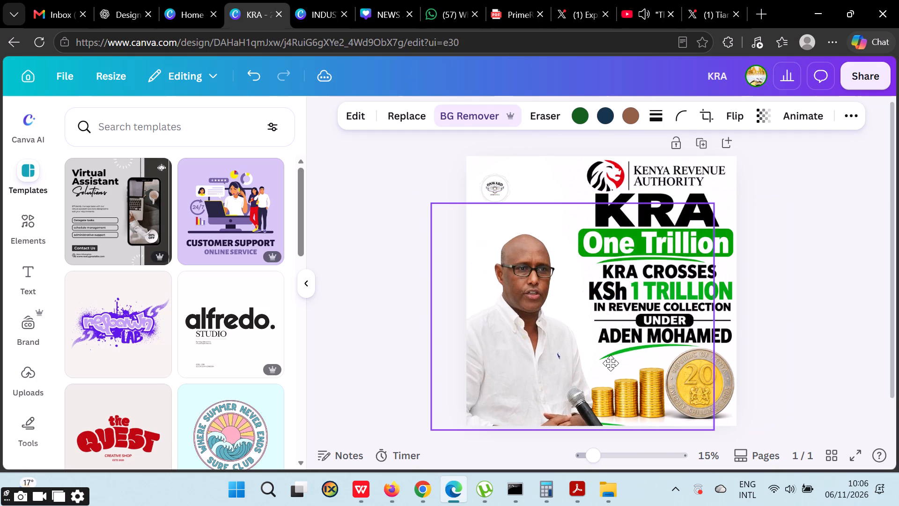
pyautogui.moveTo(611, 363); pyautogui.dragTo(614, 364)
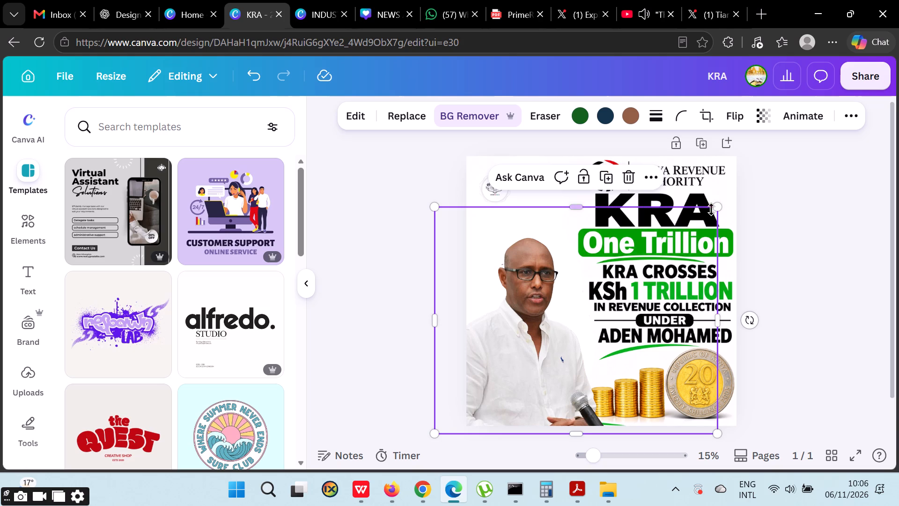
# Enlarge the white-shirt portrait cutout slightly and crop the empty space above its head and on the side overlapping the headline.
pyautogui.moveTo(720, 208); pyautogui.dragTo(730, 204)
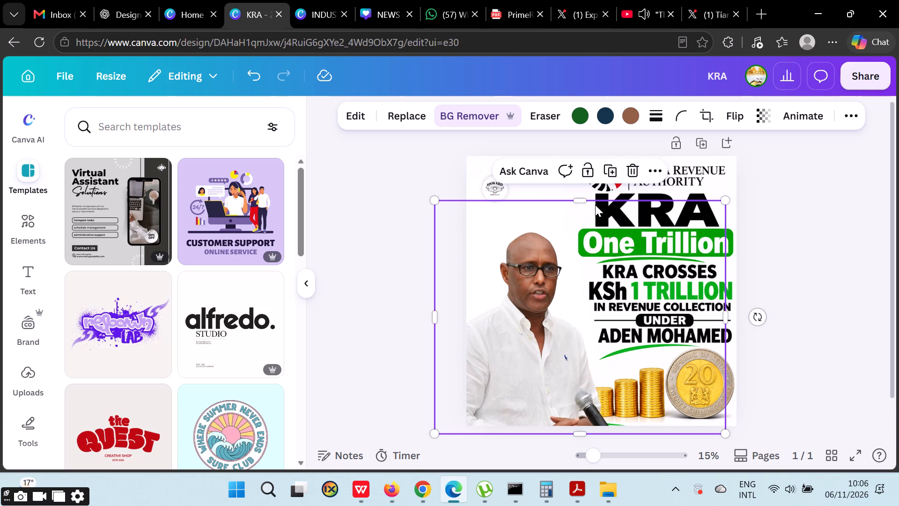
pyautogui.moveTo(591, 204); pyautogui.dragTo(568, 223)
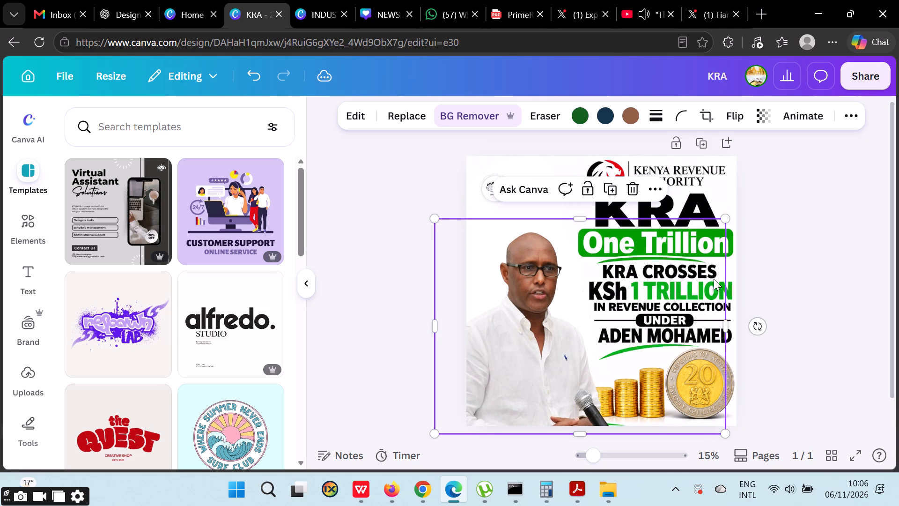
pyautogui.moveTo(725, 279); pyautogui.dragTo(640, 283)
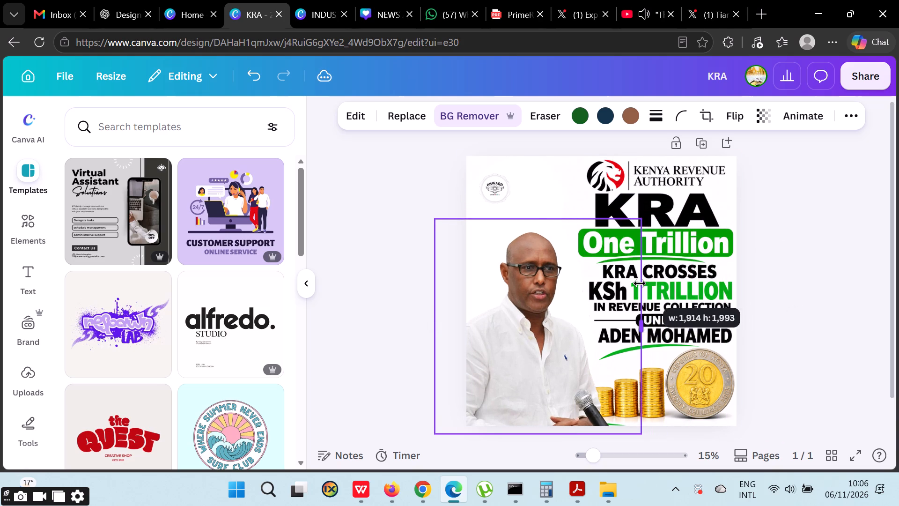
pyautogui.moveTo(640, 283); pyautogui.dragTo(634, 285)
pyautogui.doubleClick(806, 229)
# Enlarge the round ONWARD logo and place it at the poster's top edge, above the man's head.
pyautogui.moveTo(496, 188); pyautogui.dragTo(521, 202)
pyautogui.moveTo(539, 182); pyautogui.dragTo(556, 174)
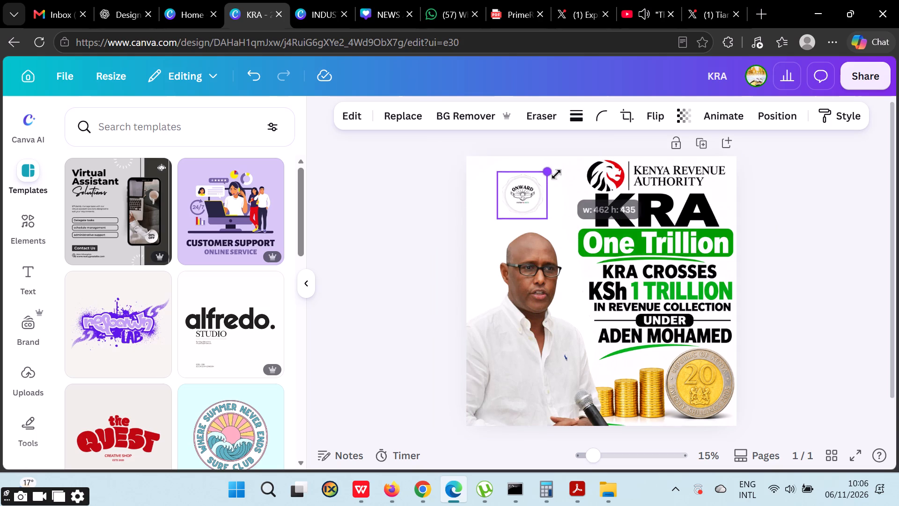
pyautogui.moveTo(556, 174); pyautogui.dragTo(556, 173)
pyautogui.moveTo(520, 195); pyautogui.dragTo(519, 182)
# In the INDUSTRILISATION design, copy the black bar together with its #SystemYaFacts #RutoDelivers text from page 3.
pyautogui.click(365, 0)
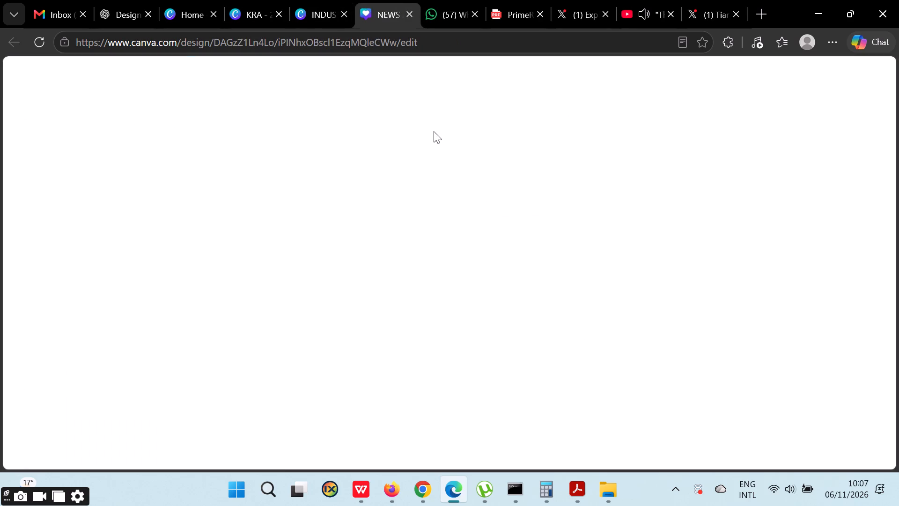
pyautogui.click(312, 0)
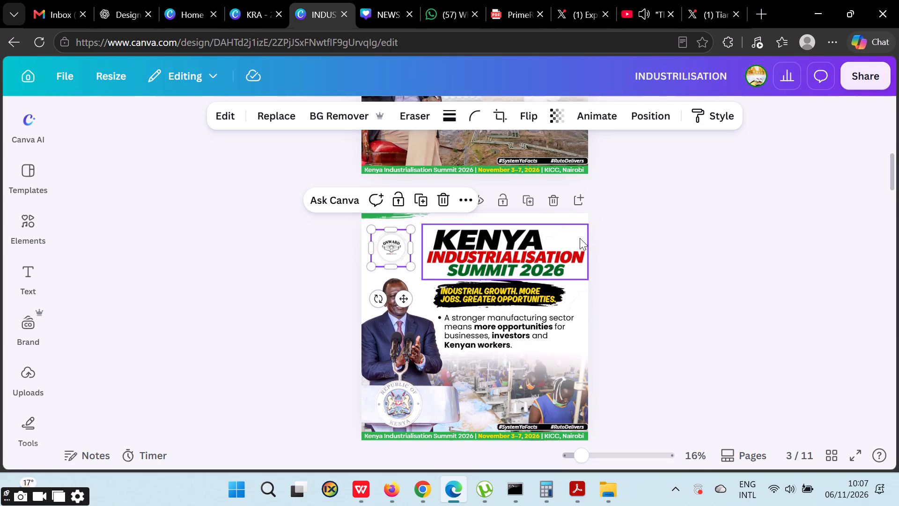
pyautogui.keyDown('ctrl'); pyautogui.scroll(-1, 501, 431); pyautogui.keyUp('ctrl')
pyautogui.keyDown('ctrl'); pyautogui.scroll(1, 501, 431); pyautogui.keyUp('ctrl')
pyautogui.keyDown('ctrl'); pyautogui.scroll(-1, 501, 431); pyautogui.keyUp('ctrl')
pyautogui.keyDown('ctrl'); pyautogui.scroll(1, 501, 431); pyautogui.keyUp('ctrl')
pyautogui.keyDown('ctrl'); pyautogui.scroll(3, 624, 435); pyautogui.keyUp('ctrl')
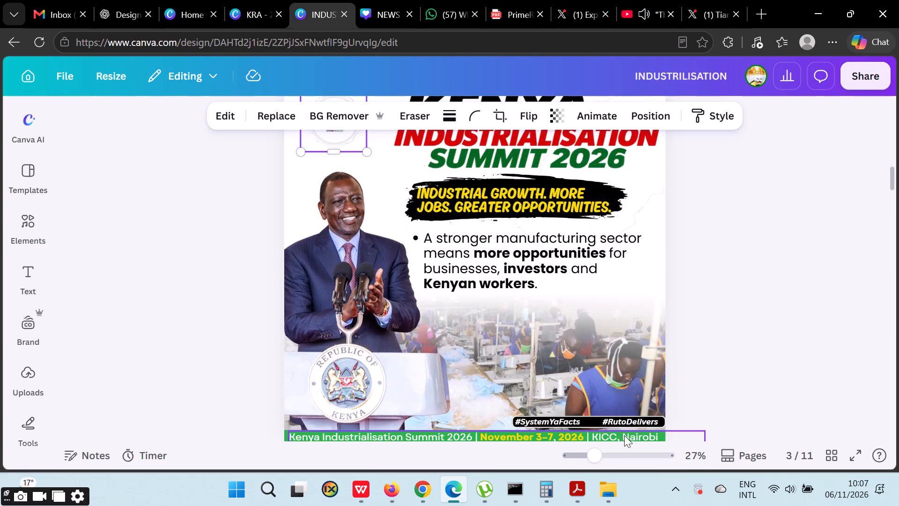
pyautogui.keyDown('ctrl'); pyautogui.scroll(3, 627, 431); pyautogui.keyUp('ctrl')
pyautogui.keyDown('ctrl'); pyautogui.scroll(-1, 627, 431); pyautogui.keyUp('ctrl')
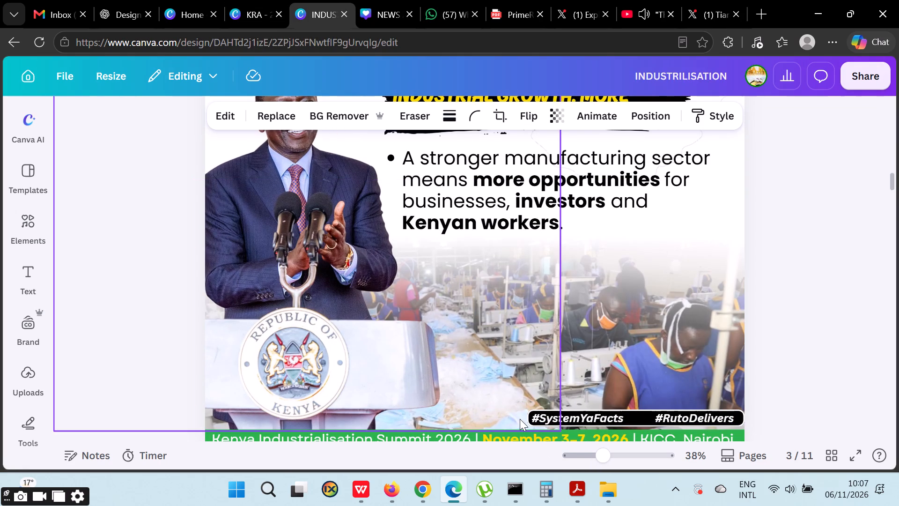
pyautogui.click(530, 420)
pyautogui.click(568, 418)
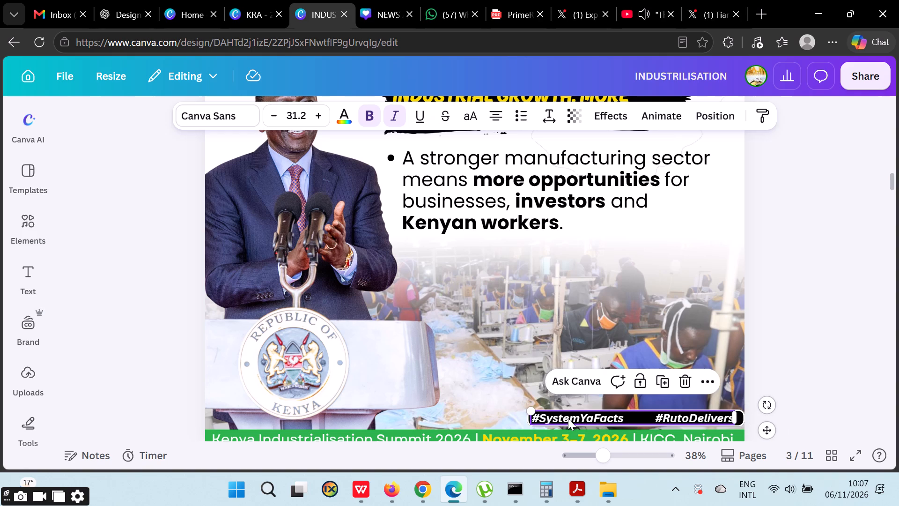
pyautogui.click(516, 424)
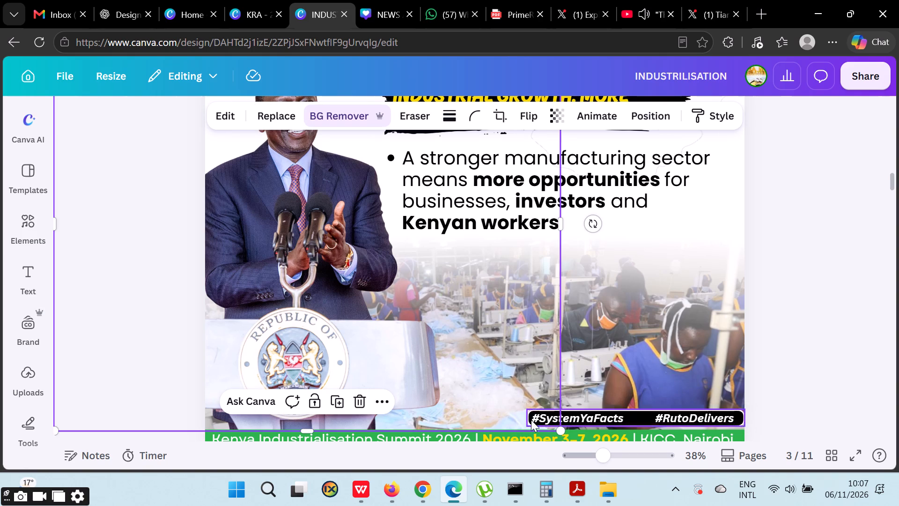
pyautogui.click(527, 418)
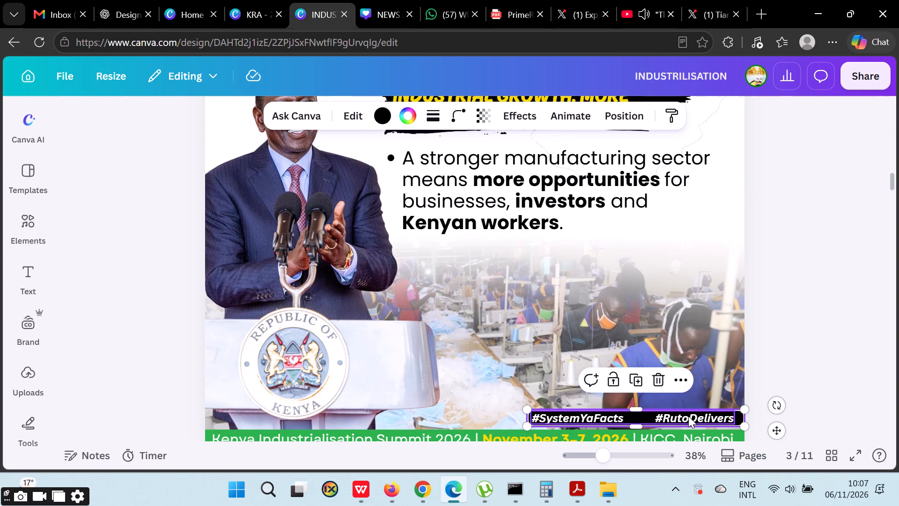
pyautogui.click(729, 421)
pyautogui.keyDown('shift'); pyautogui.click(729, 421); pyautogui.keyUp('shift')
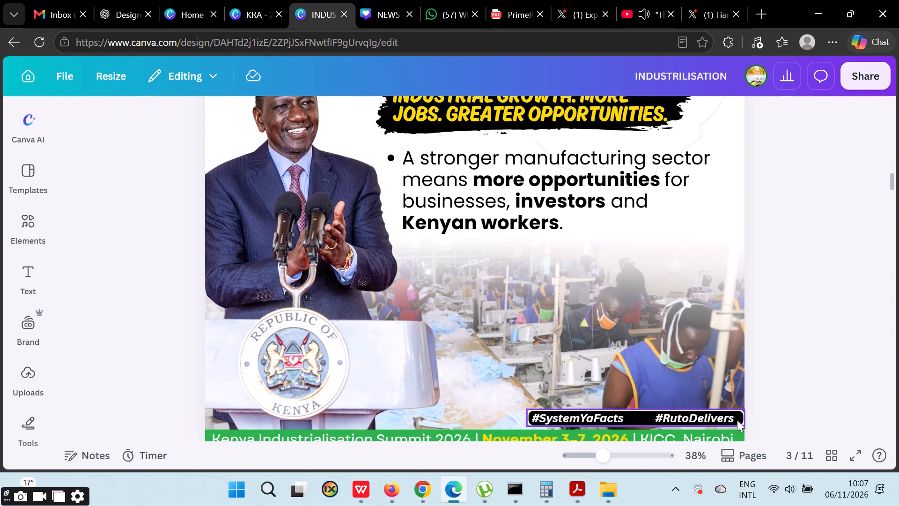
pyautogui.keyDown('shift'); pyautogui.click(737, 420); pyautogui.keyUp('shift')
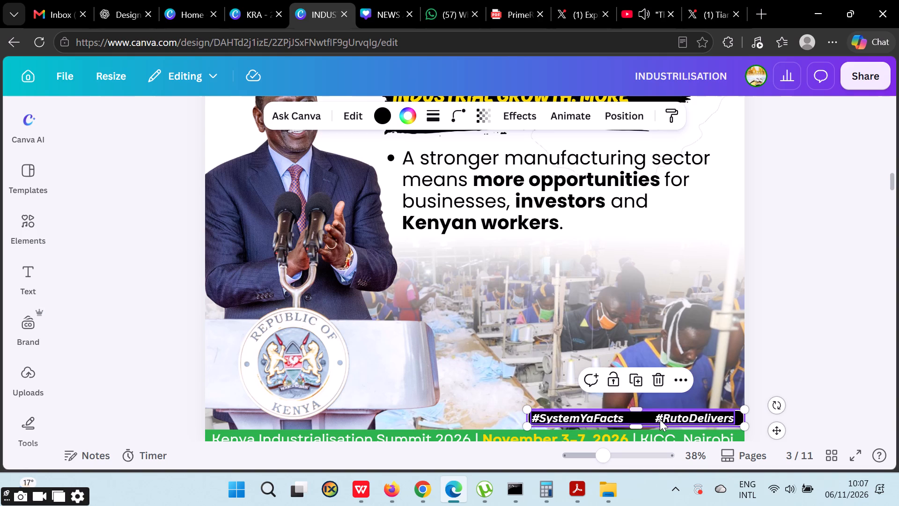
pyautogui.keyDown('shift'); pyautogui.click(667, 419); pyautogui.keyUp('shift')
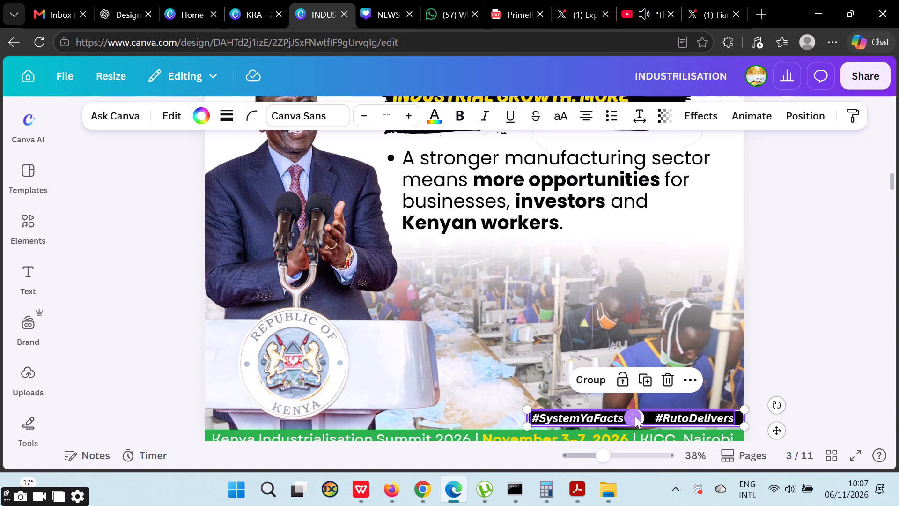
pyautogui.hotkey('ctrl', 'c')
pyautogui.hotkey('ctrl', 'c')
pyautogui.hotkey('ctrl', 'c')
pyautogui.hotkey('ctrl', 'c')
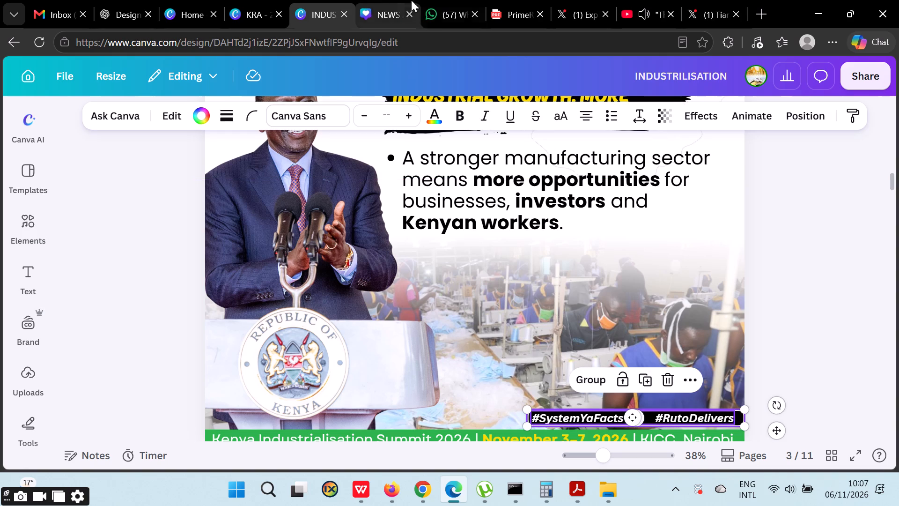
# Paste the copied hashtag bar into the KRA design and place it at the poster's bottom-left corner over the shirt.
pyautogui.click(261, 0)
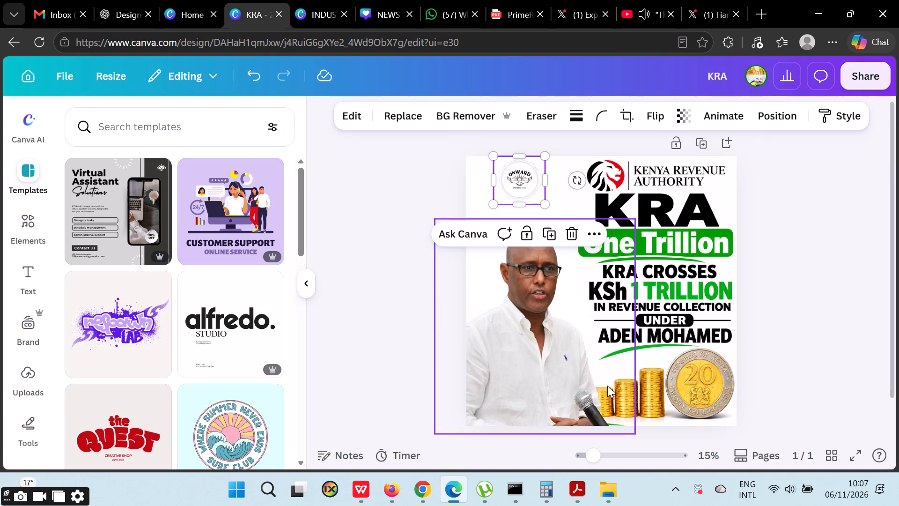
pyautogui.click(605, 381)
pyautogui.hotkey('ctrl', 'v')
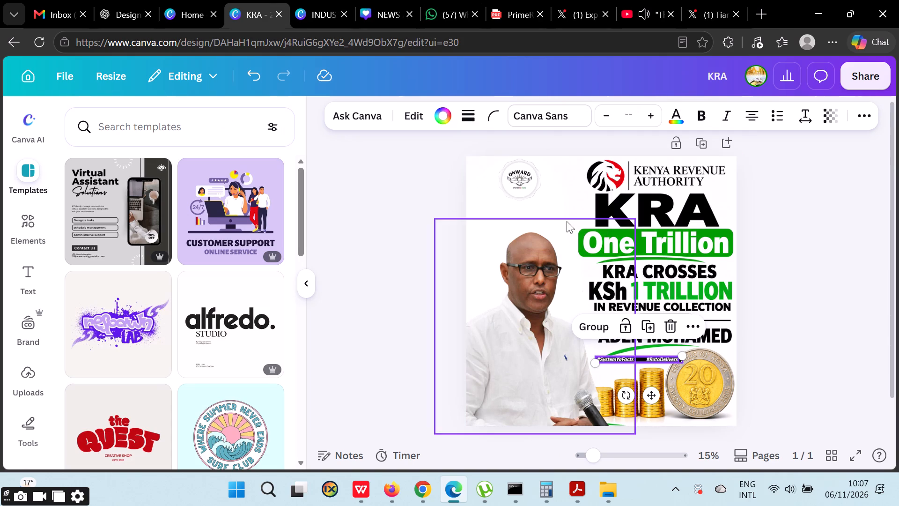
pyautogui.moveTo(631, 358); pyautogui.dragTo(510, 408)
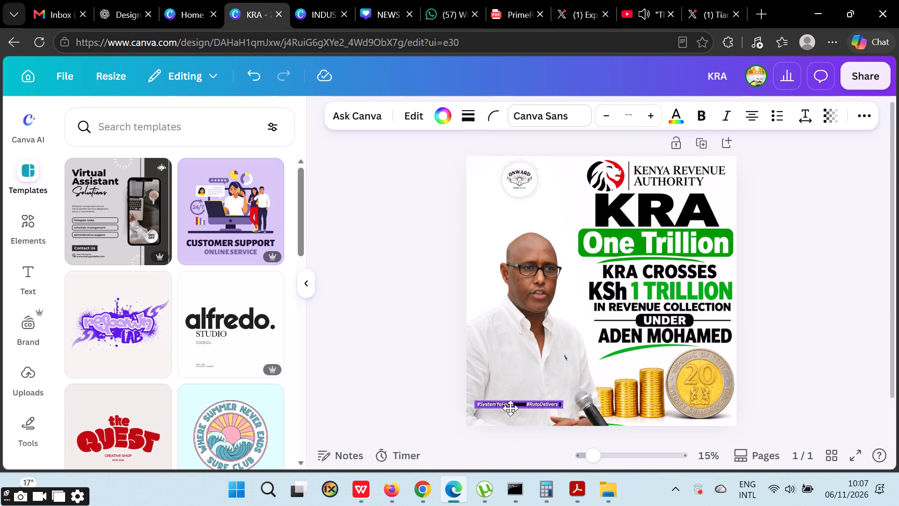
pyautogui.moveTo(510, 408); pyautogui.dragTo(508, 417)
pyautogui.keyDown('ctrl'); pyautogui.scroll(4, 504, 426); pyautogui.keyUp('ctrl')
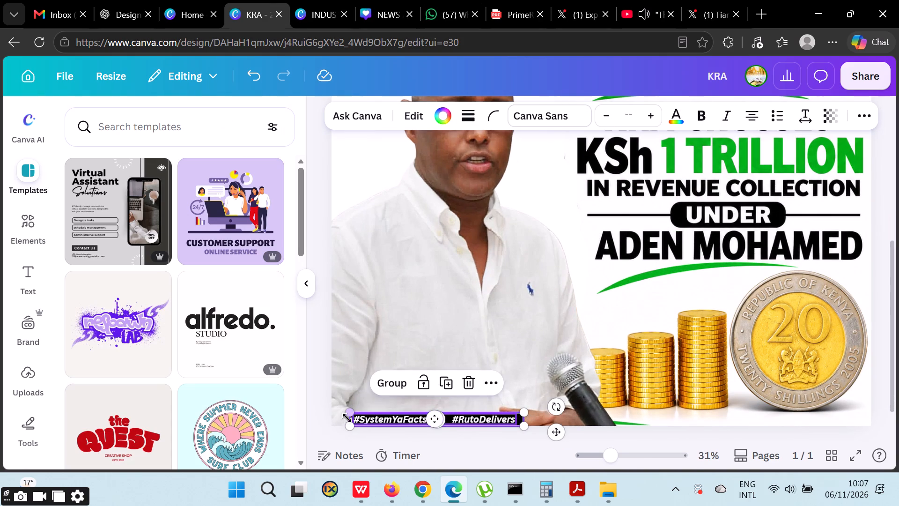
# Delete #RutoDelivers from the pasted hashtag text and narrow the text box to fit #SystemYaFacts.
pyautogui.click(326, 431)
pyautogui.doubleClick(418, 419)
pyautogui.click(448, 419)
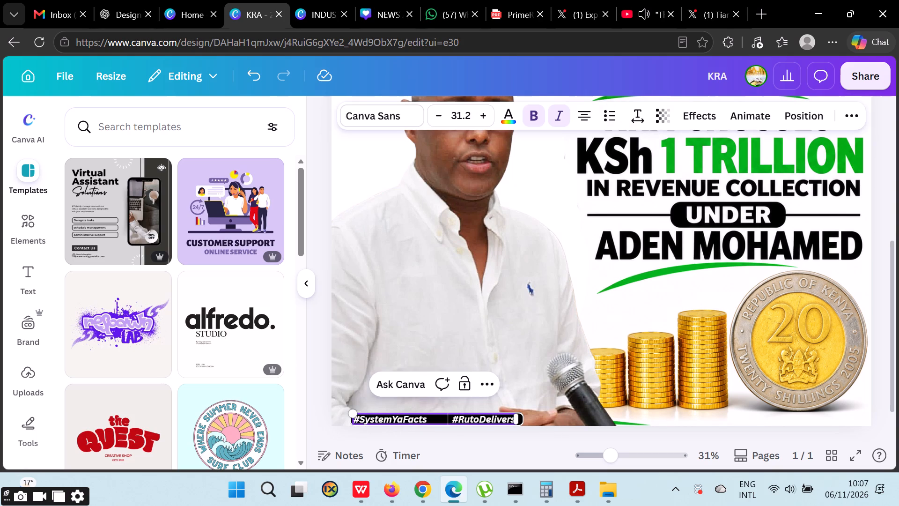
pyautogui.moveTo(447, 420); pyautogui.dragTo(514, 421)
pyautogui.press('BackSpace')
pyautogui.moveTo(520, 420); pyautogui.dragTo(463, 417)
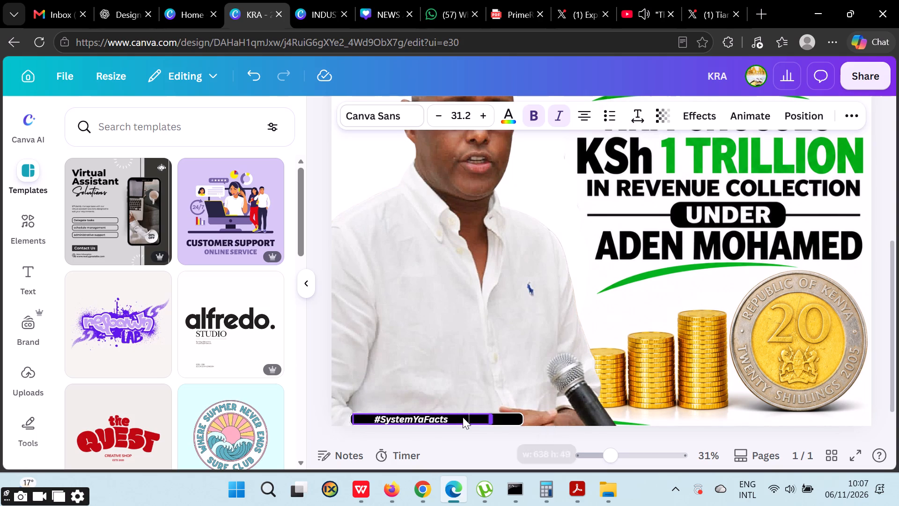
pyautogui.moveTo(463, 417); pyautogui.dragTo(438, 419)
# Shift the #SystemYaFacts text slightly inward on the black bar and shorten the bar to fit around it.
pyautogui.click(329, 429)
pyautogui.moveTo(390, 420); pyautogui.dragTo(400, 420)
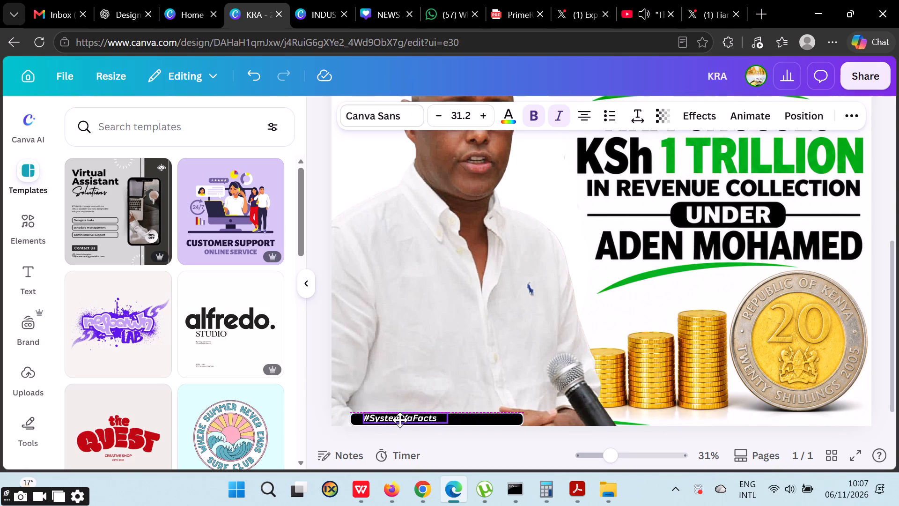
pyautogui.moveTo(400, 420); pyautogui.dragTo(397, 421)
pyautogui.click(495, 420)
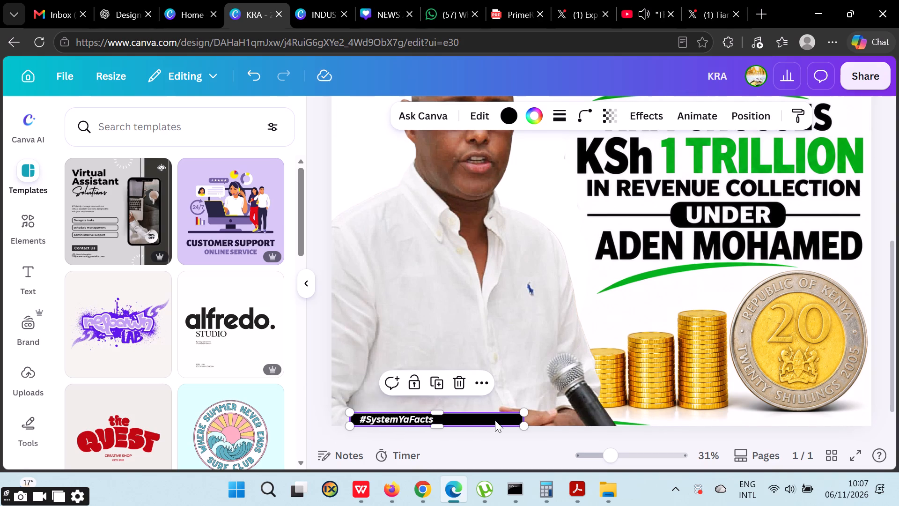
pyautogui.moveTo(525, 419); pyautogui.dragTo(447, 416)
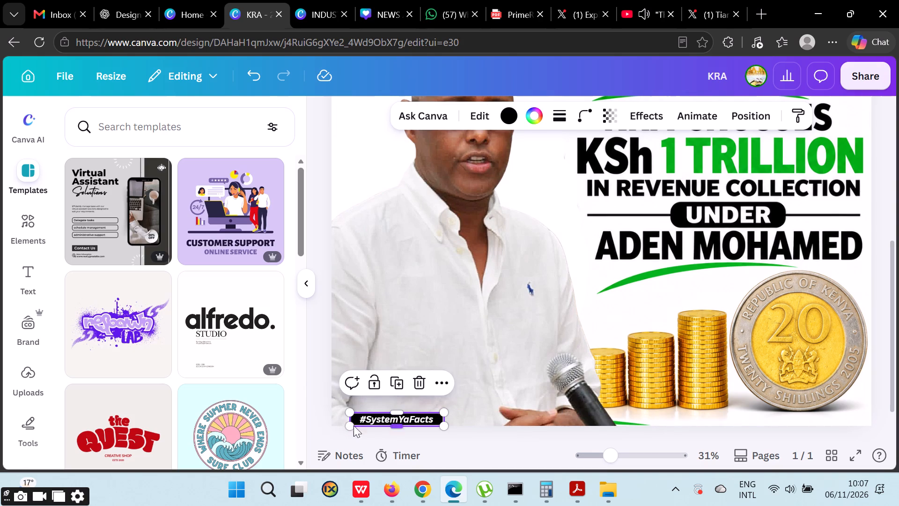
pyautogui.click(332, 438)
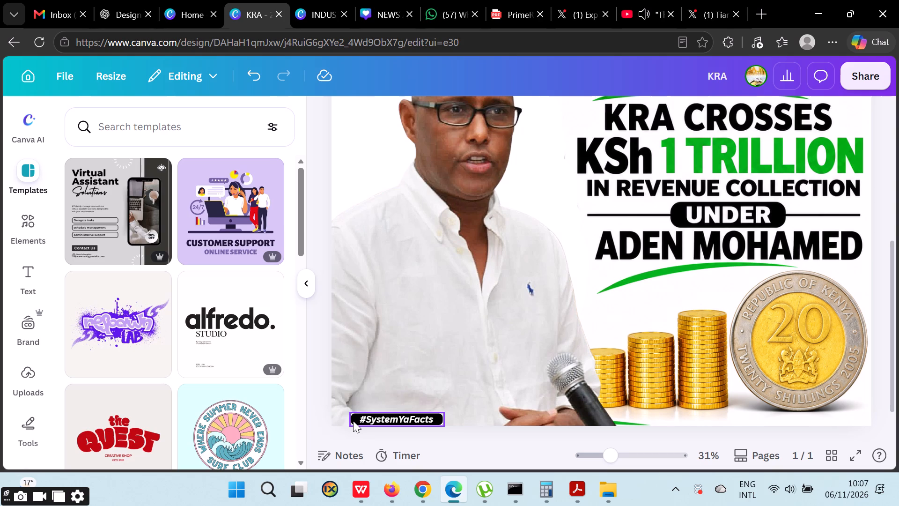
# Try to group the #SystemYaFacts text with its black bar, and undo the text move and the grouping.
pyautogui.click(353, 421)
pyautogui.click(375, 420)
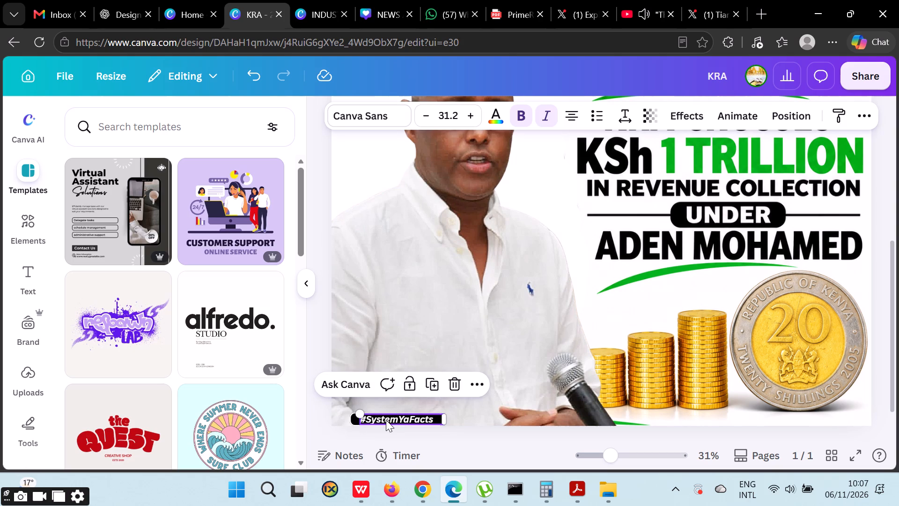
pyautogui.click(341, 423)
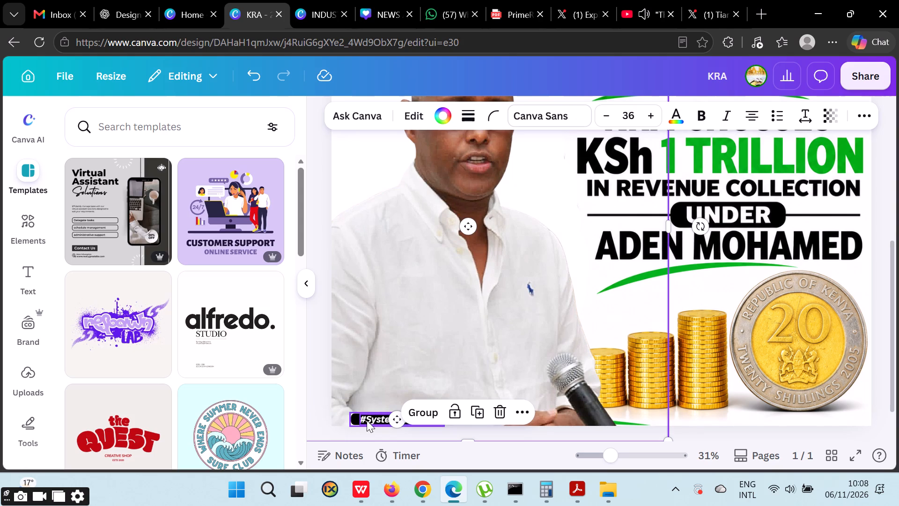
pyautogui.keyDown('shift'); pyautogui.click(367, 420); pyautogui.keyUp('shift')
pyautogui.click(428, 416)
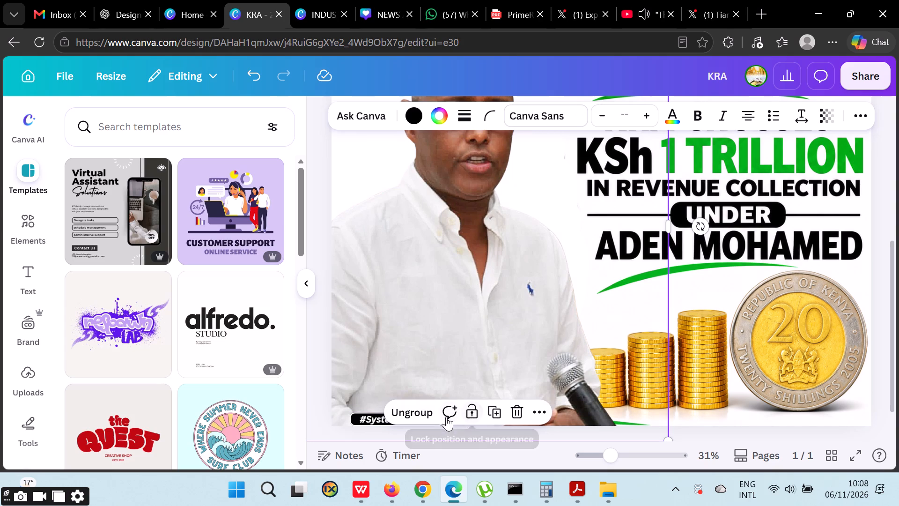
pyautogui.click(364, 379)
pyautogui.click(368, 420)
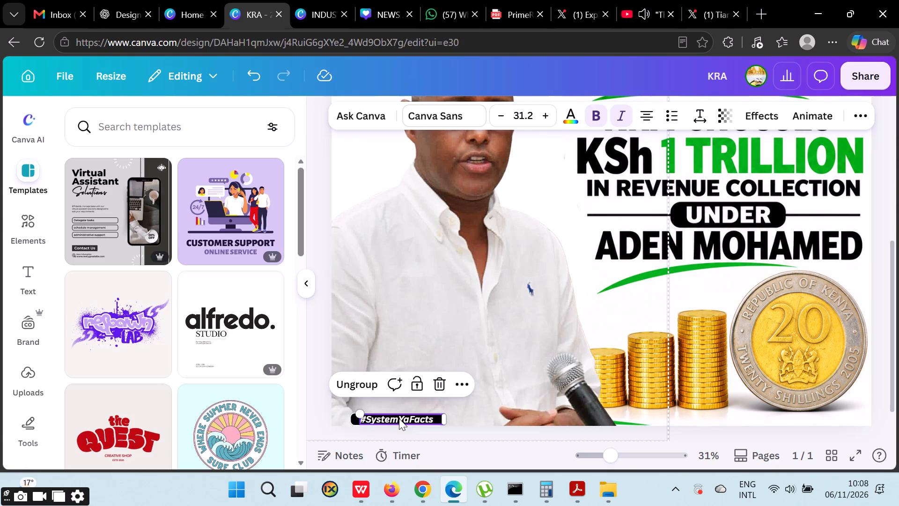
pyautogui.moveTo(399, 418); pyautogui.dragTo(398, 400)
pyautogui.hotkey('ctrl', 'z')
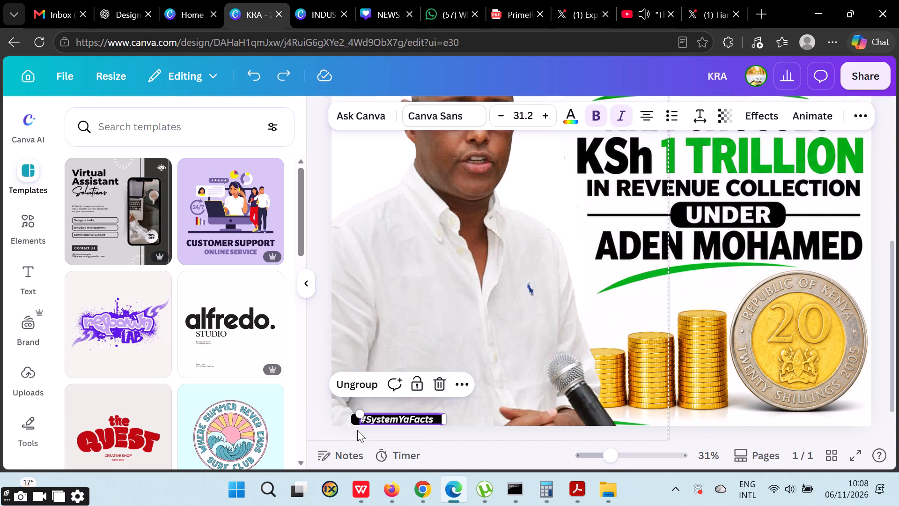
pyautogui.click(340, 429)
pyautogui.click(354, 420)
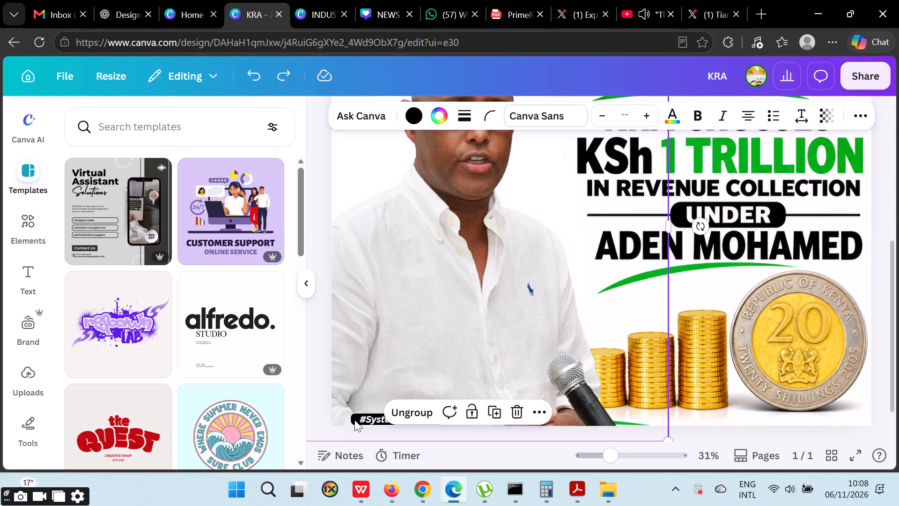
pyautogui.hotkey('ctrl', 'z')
# Group only the black bar and #SystemYaFacts text, raise the group slightly from the poster's bottom edge and enlarge it.
pyautogui.click(354, 417)
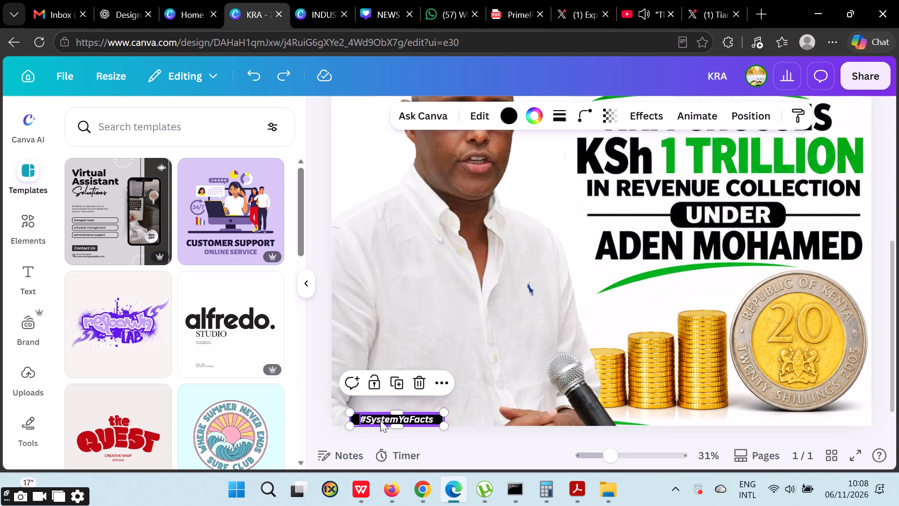
pyautogui.keyDown('shift'); pyautogui.click(380, 420); pyautogui.keyUp('shift')
pyautogui.click(358, 387)
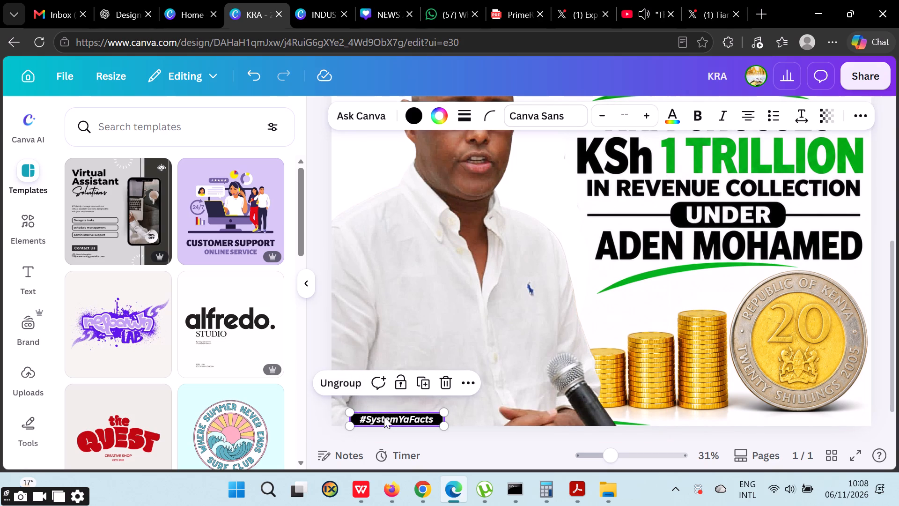
pyautogui.moveTo(384, 417); pyautogui.dragTo(382, 410)
pyautogui.moveTo(438, 408); pyautogui.dragTo(458, 407)
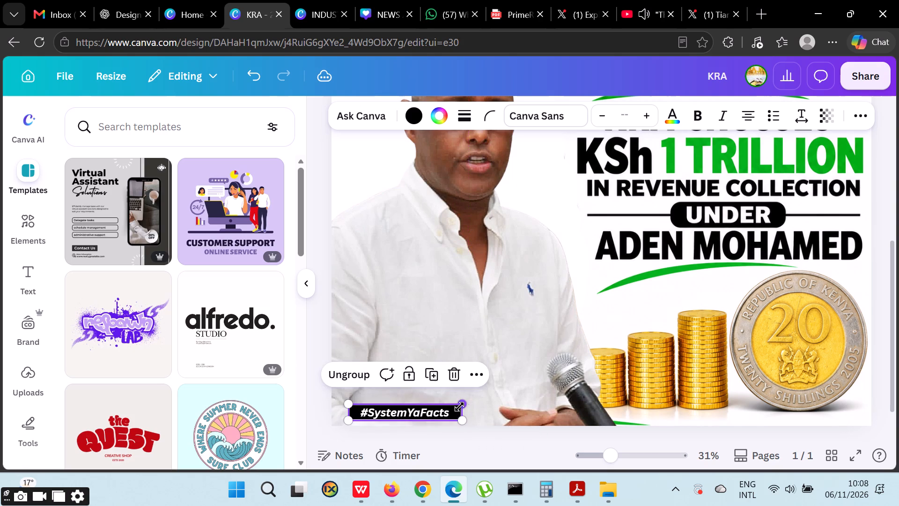
# Reposition the #SystemYaFacts group slightly further toward the poster's left side along its bottom edge.
pyautogui.keyDown('ctrl'); pyautogui.scroll(-4, 527, 399); pyautogui.keyUp('ctrl')
pyautogui.moveTo(493, 406); pyautogui.dragTo(603, 407)
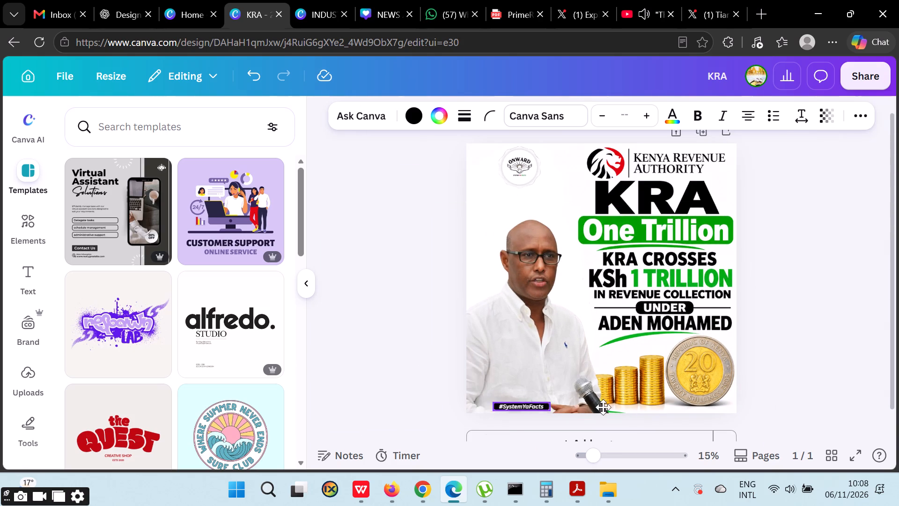
pyautogui.moveTo(603, 407); pyautogui.dragTo(507, 405)
pyautogui.doubleClick(823, 292)
# Enlarge the man's cutout so his head sits just below the ONWARD logo, and realign it beside the headline.
pyautogui.click(525, 273)
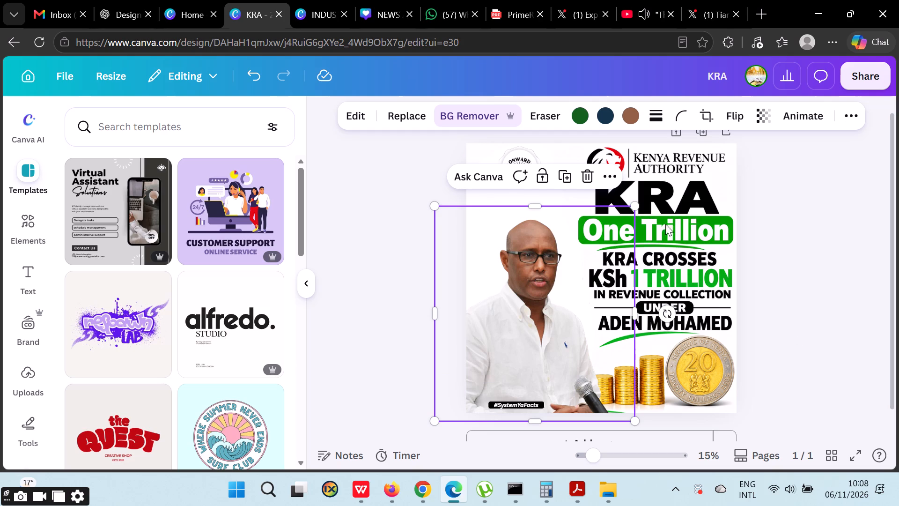
pyautogui.moveTo(532, 206); pyautogui.dragTo(527, 208)
pyautogui.moveTo(527, 208); pyautogui.dragTo(522, 213)
pyautogui.moveTo(439, 213); pyautogui.dragTo(369, 181)
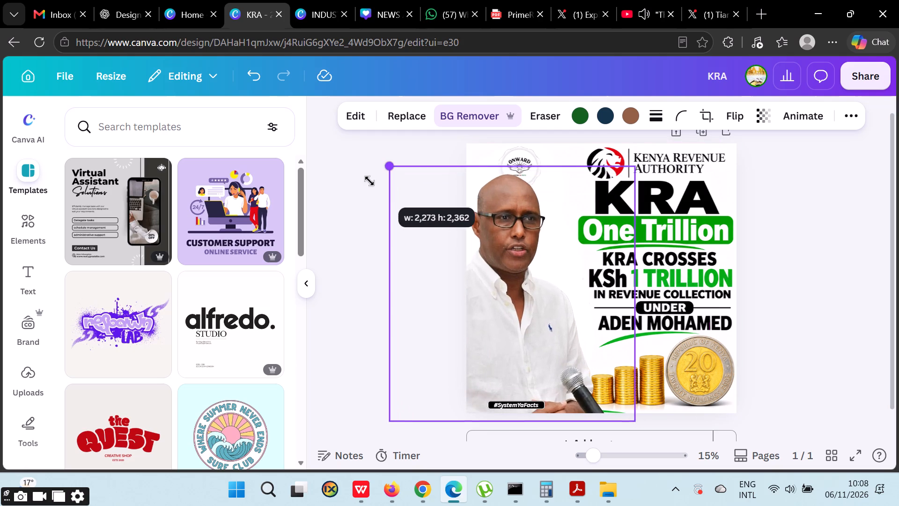
pyautogui.moveTo(369, 181); pyautogui.dragTo(407, 192)
pyautogui.moveTo(552, 251); pyautogui.dragTo(562, 251)
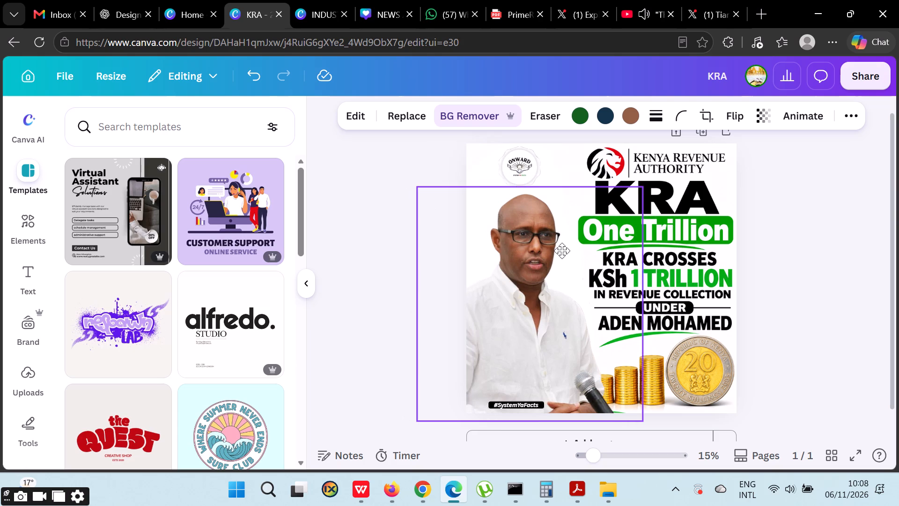
pyautogui.moveTo(562, 251); pyautogui.dragTo(557, 251)
pyautogui.doubleClick(843, 232)
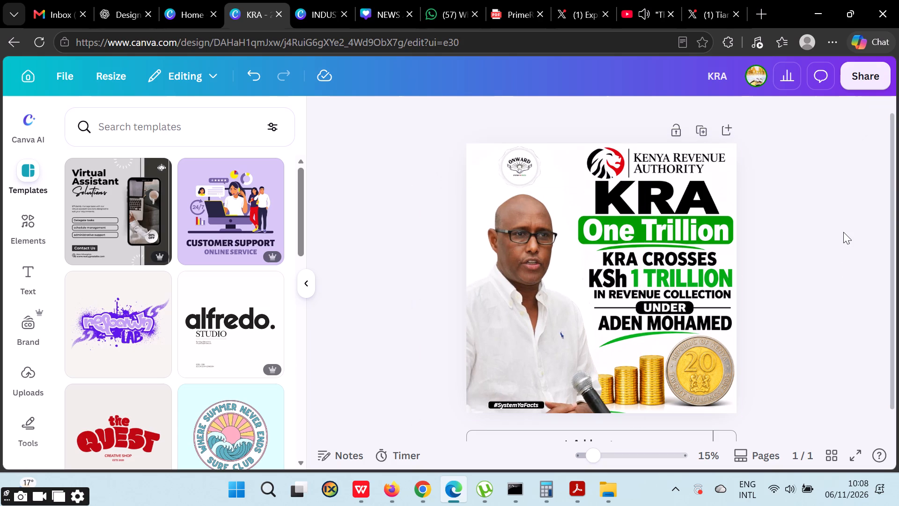
# Apply the Natural filter Fresco to the man's cutout at intensity 100.
pyautogui.click(529, 256)
pyautogui.click(359, 113)
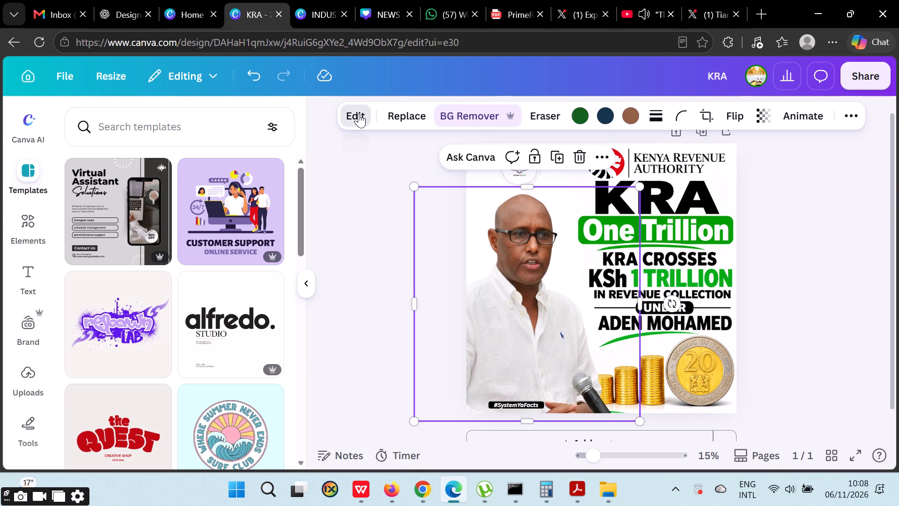
pyautogui.scroll(-3, 196, 322)
pyautogui.scroll(-1, 142, 322)
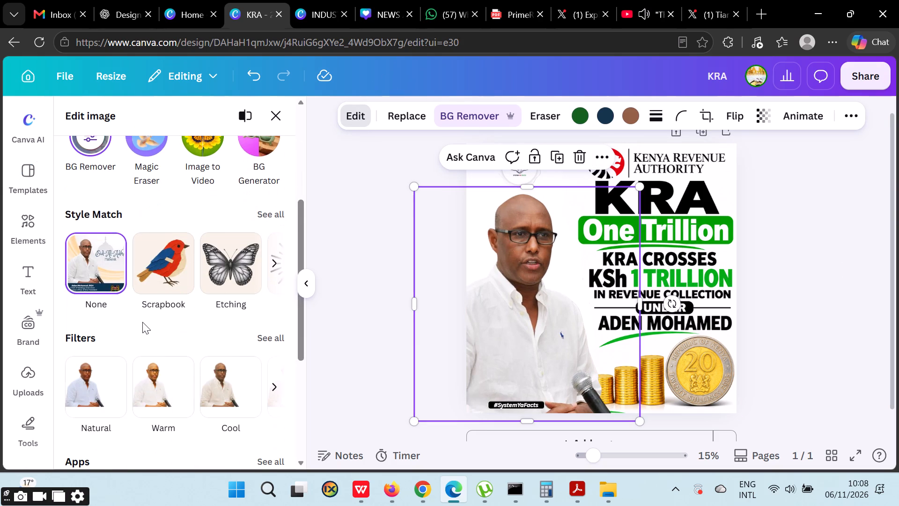
pyautogui.click(84, 320)
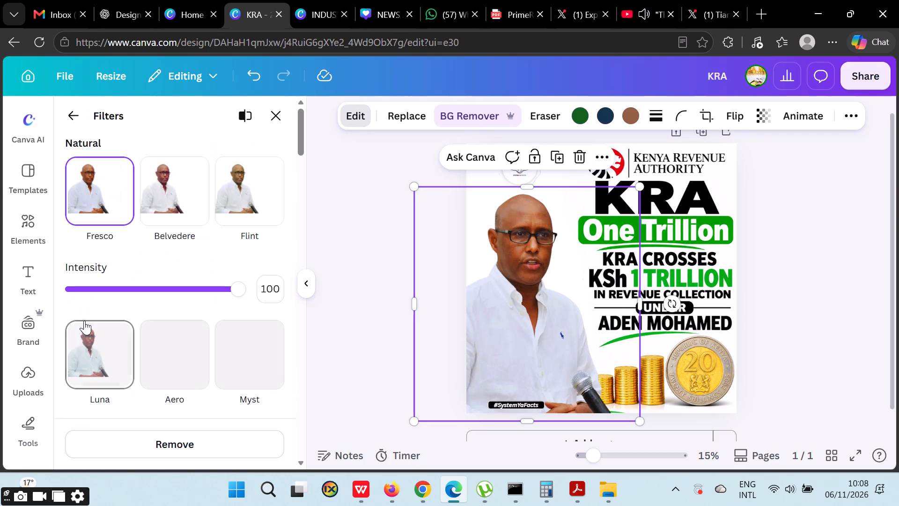
pyautogui.doubleClick(778, 278)
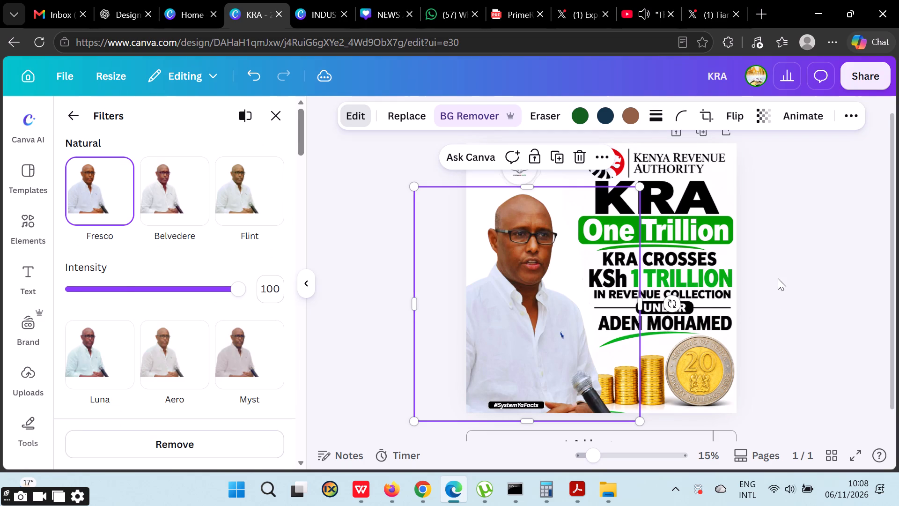
pyautogui.click(793, 267)
# Shrink the ONWARD logo slightly so it sits clear of the poster's top edge above the man's head.
pyautogui.click(510, 162)
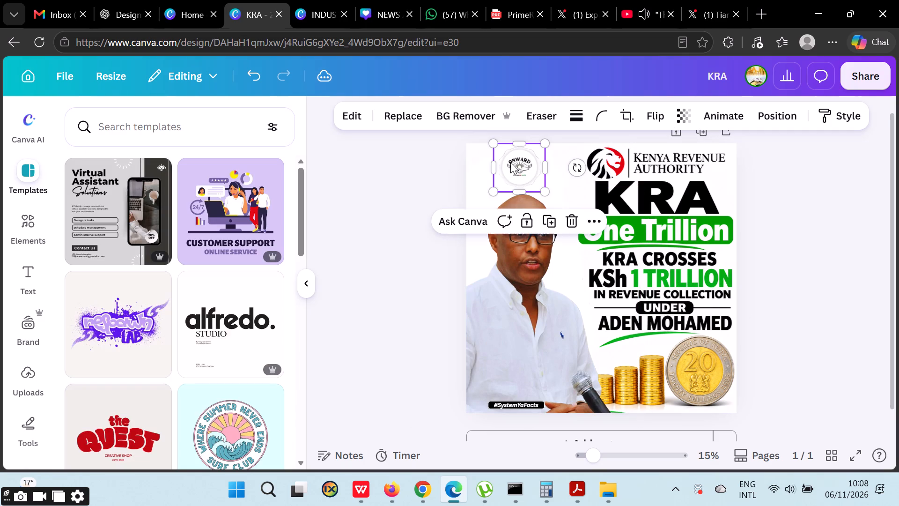
pyautogui.moveTo(545, 143); pyautogui.dragTo(541, 146)
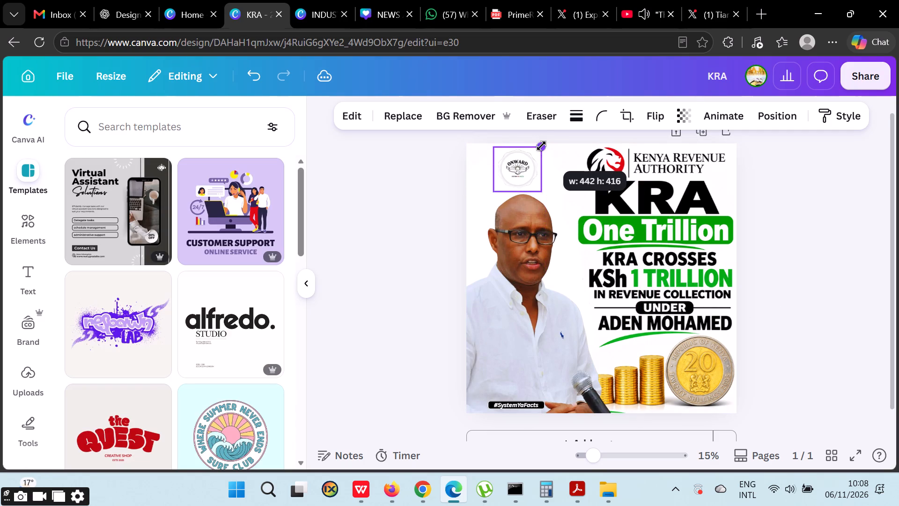
pyautogui.moveTo(541, 146); pyautogui.dragTo(539, 147)
pyautogui.doubleClick(807, 203)
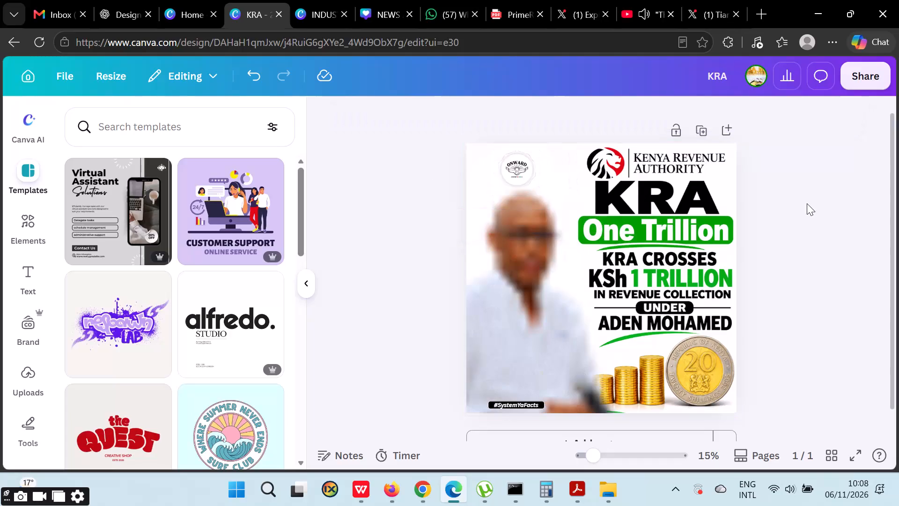
pyautogui.doubleClick(800, 219)
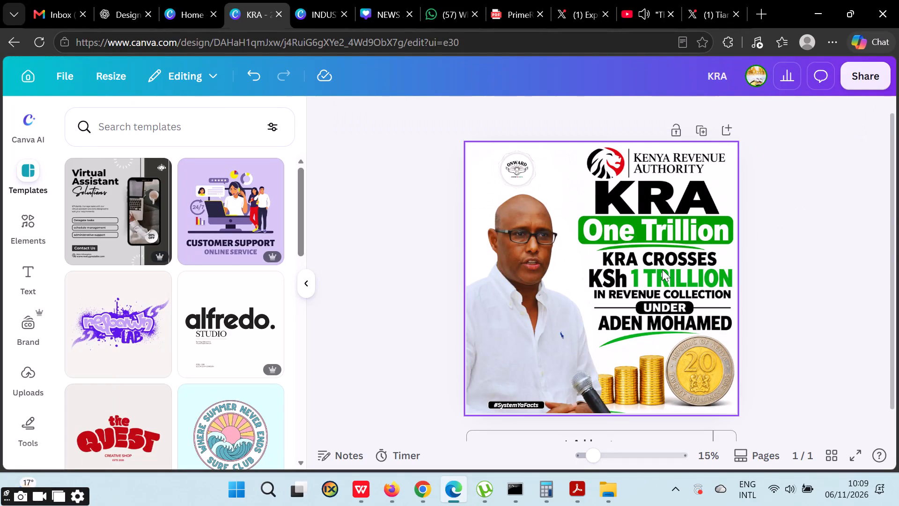
# Set up the poster's download with JPG as the file type.
pyautogui.click(662, 269)
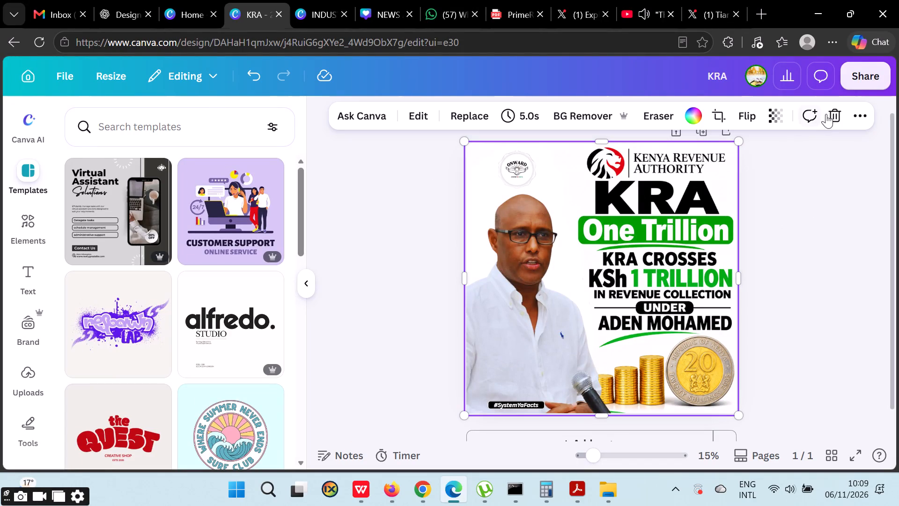
pyautogui.click(868, 76)
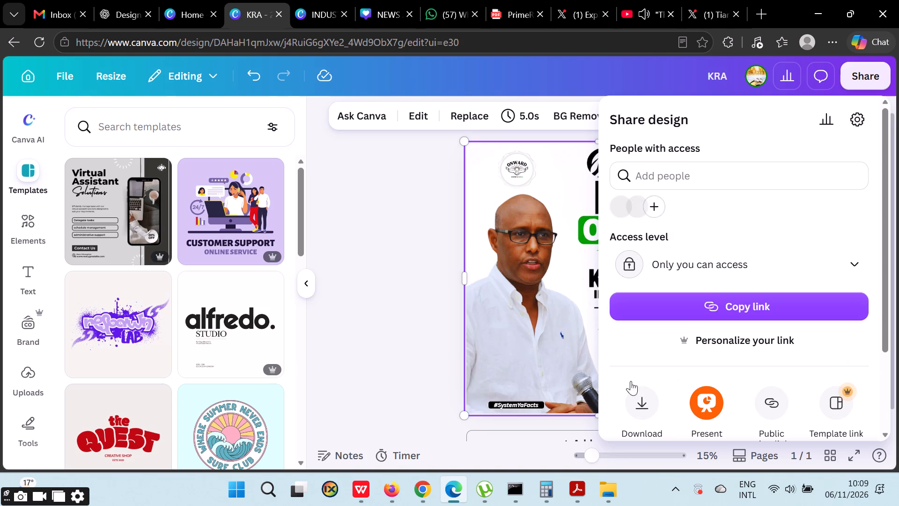
pyautogui.click(632, 399)
pyautogui.click(823, 179)
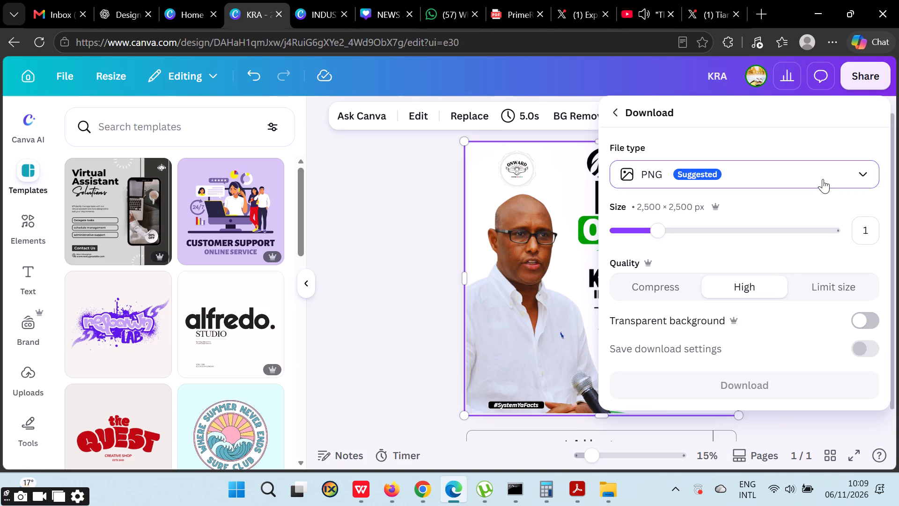
pyautogui.click(837, 173)
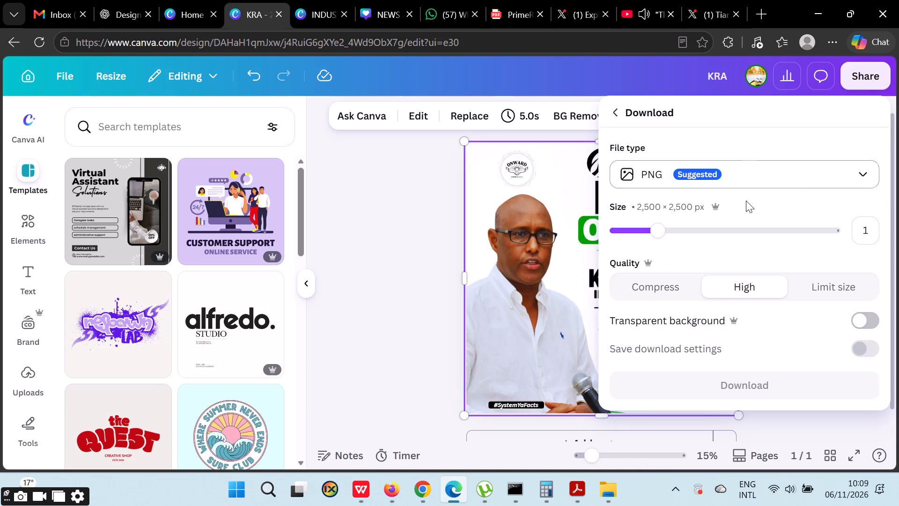
pyautogui.click(829, 163)
pyautogui.click(722, 220)
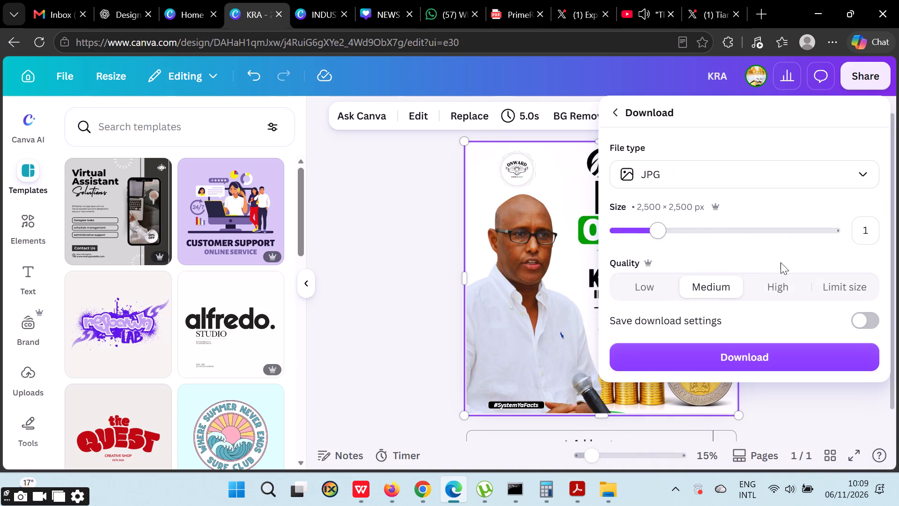
pyautogui.scroll(-5, 762, 307)
pyautogui.scroll(1, 763, 308)
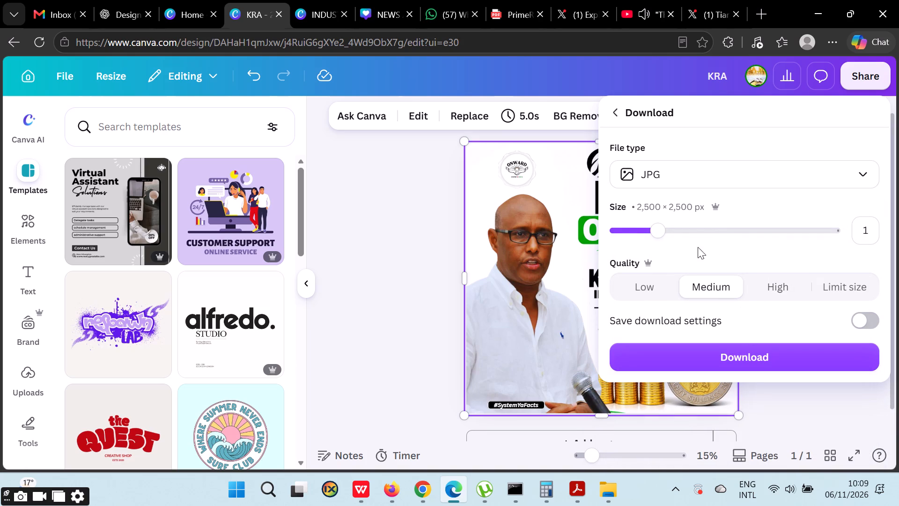
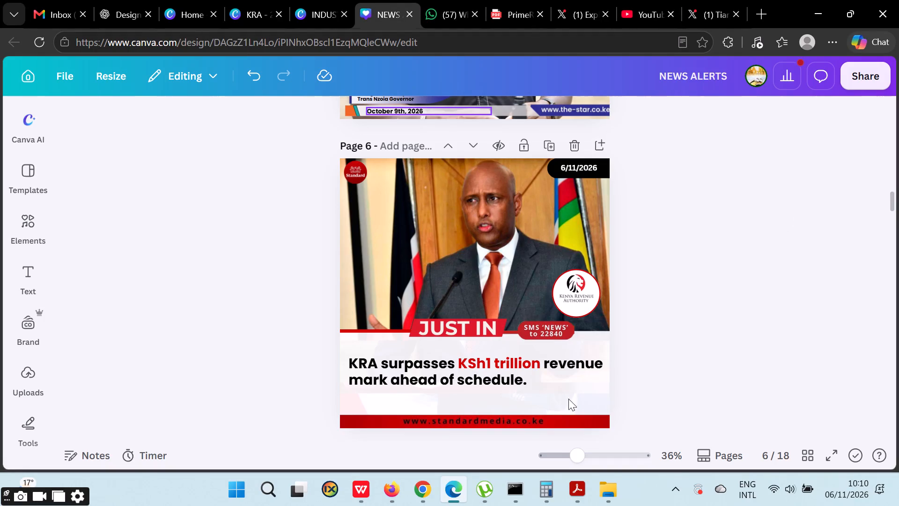
# Switch to the open X post and examine it and the Kenya's Economic Progress Under Ruto posters under Discover more.
pyautogui.click(711, 0)
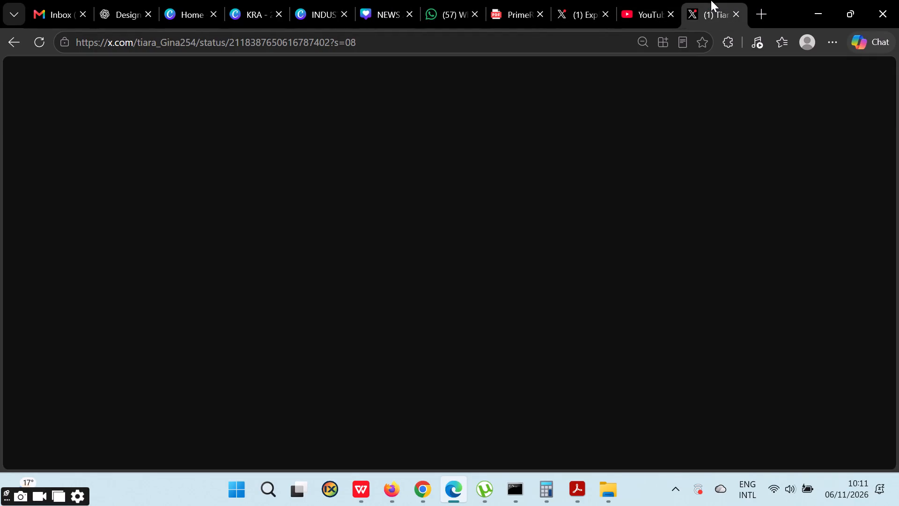
pyautogui.scroll(1, 440, 260)
pyautogui.scroll(-1, 440, 260)
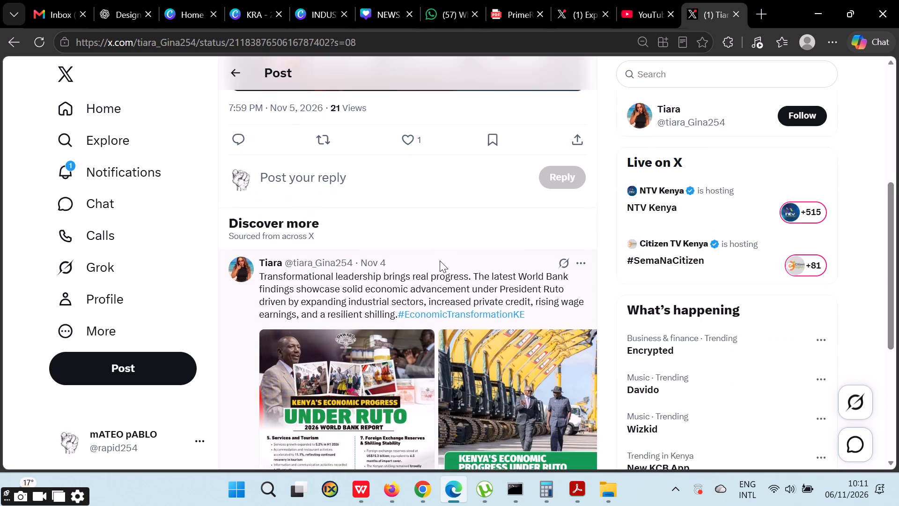
pyautogui.scroll(1, 440, 260)
pyautogui.scroll(-3, 440, 260)
pyautogui.scroll(2, 440, 260)
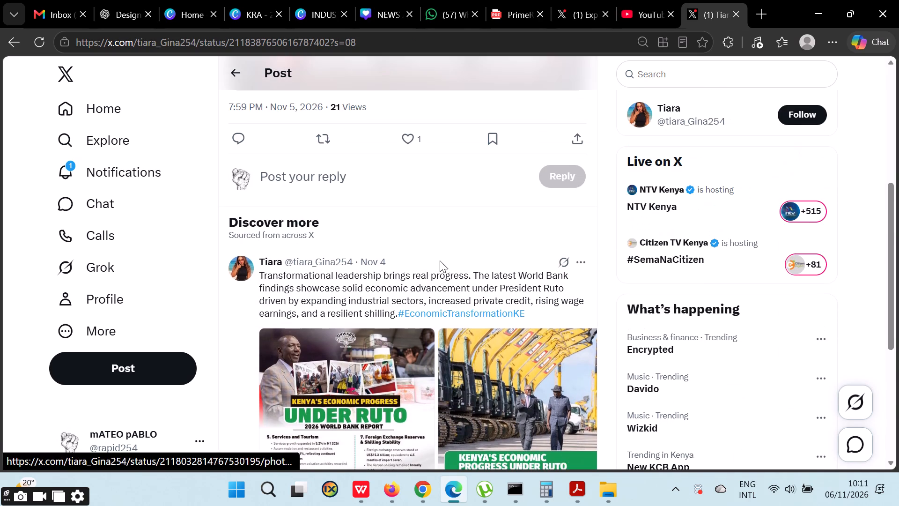
pyautogui.scroll(-2, 440, 260)
pyautogui.scroll(1, 440, 260)
pyautogui.scroll(-3, 440, 260)
pyautogui.scroll(1, 440, 260)
pyautogui.scroll(-2, 440, 260)
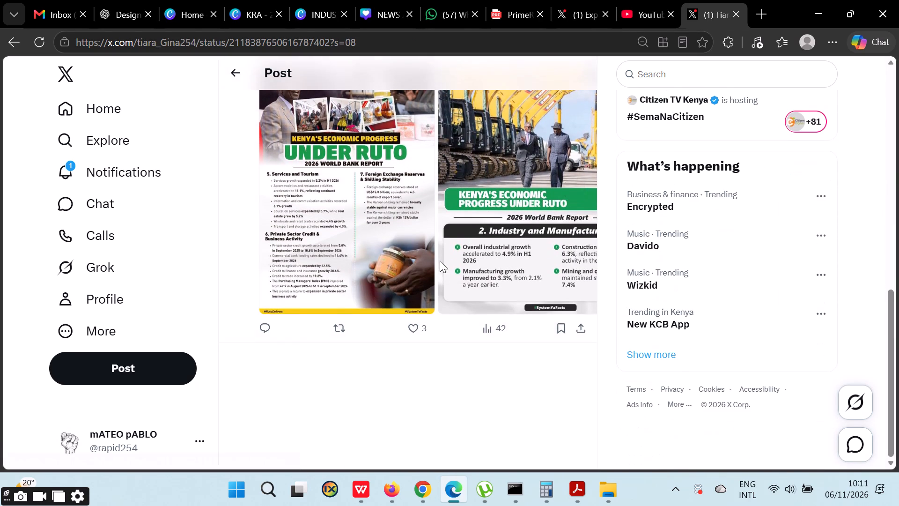
pyautogui.scroll(2, 440, 260)
pyautogui.scroll(-1, 440, 260)
# Switch to the open YouTube page.
pyautogui.click(646, 0)
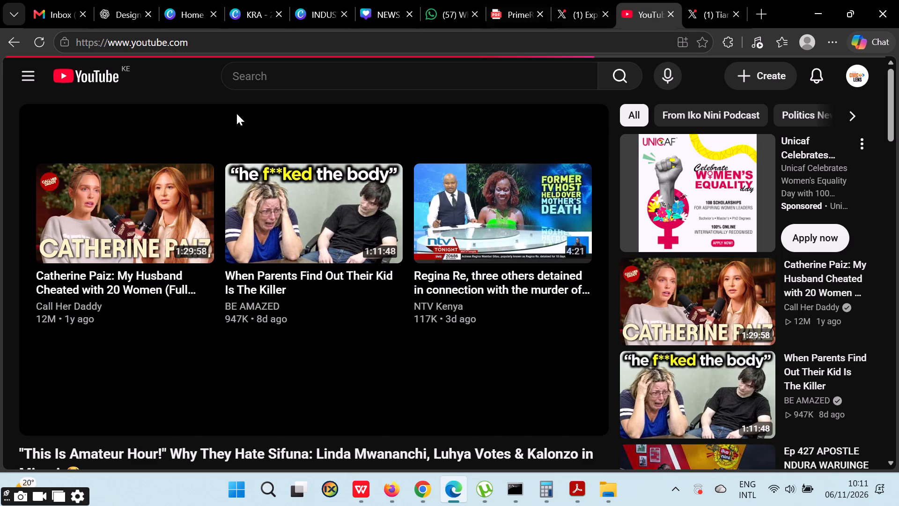
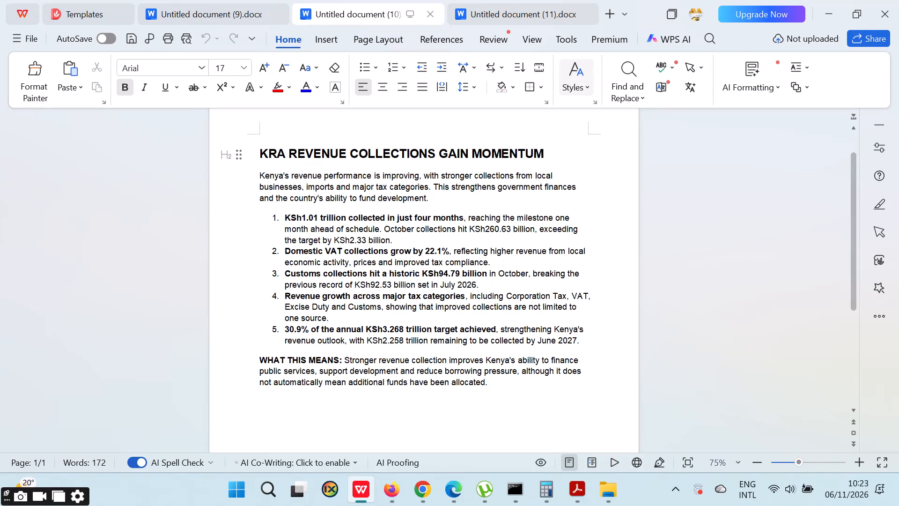
# Switch to WPS Office and review the KRA revenue text in Untitled documents (10), (11) and (9).
pyautogui.scroll(4, 681, 341)
pyautogui.scroll(-1, 681, 341)
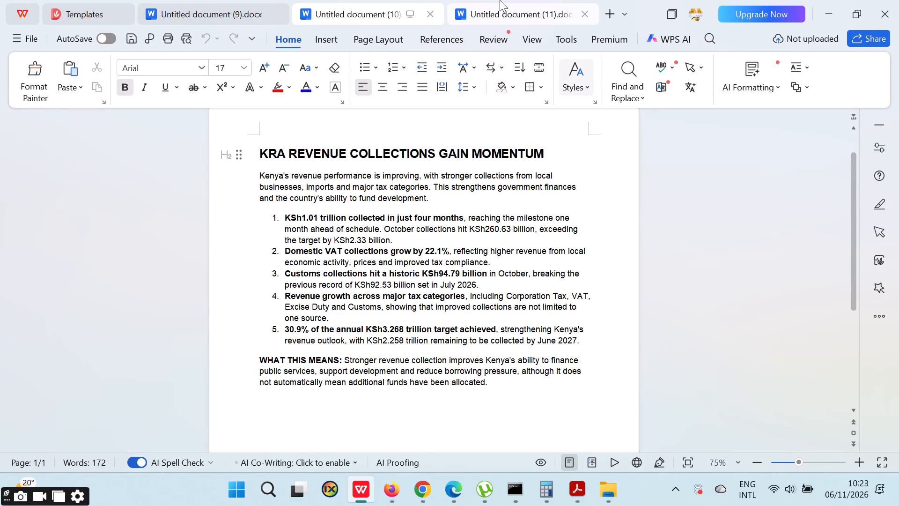
pyautogui.click(500, 0)
pyautogui.scroll(-3, 427, 190)
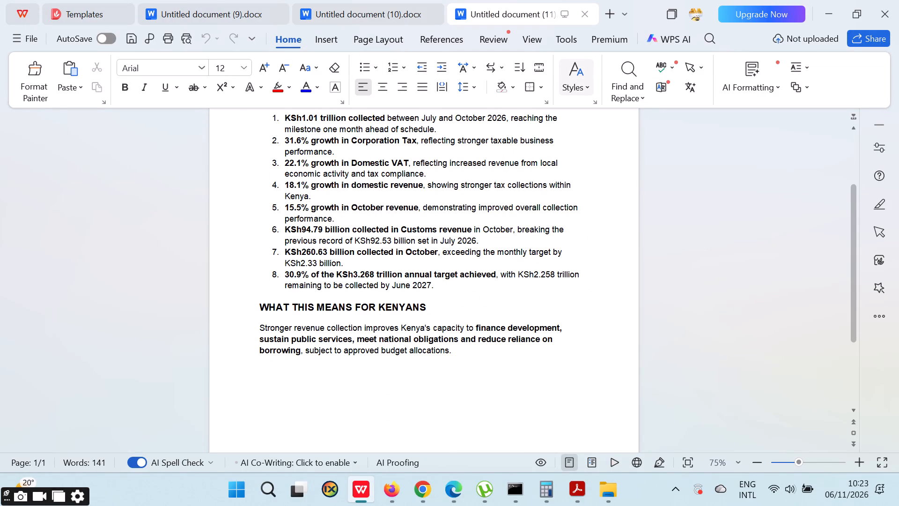
pyautogui.scroll(-1, 412, 224)
pyautogui.scroll(1, 412, 224)
pyautogui.scroll(-1, 412, 224)
pyautogui.scroll(2, 412, 224)
pyautogui.click(200, 0)
pyautogui.scroll(3, 387, 350)
pyautogui.scroll(-1, 387, 350)
pyautogui.scroll(1, 464, 361)
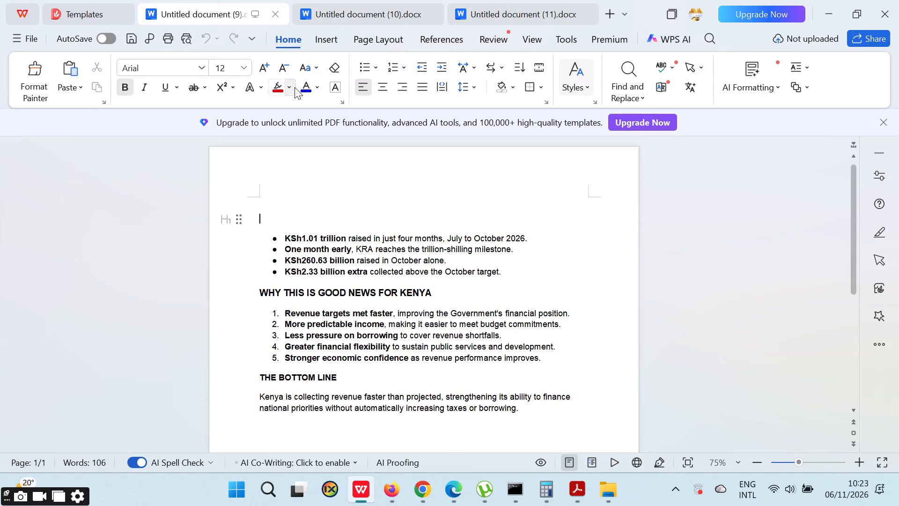
# Compare the numbered revenue points and What This Means sections in Untitled documents (10) and (11).
pyautogui.click(328, 0)
pyautogui.scroll(3, 485, 297)
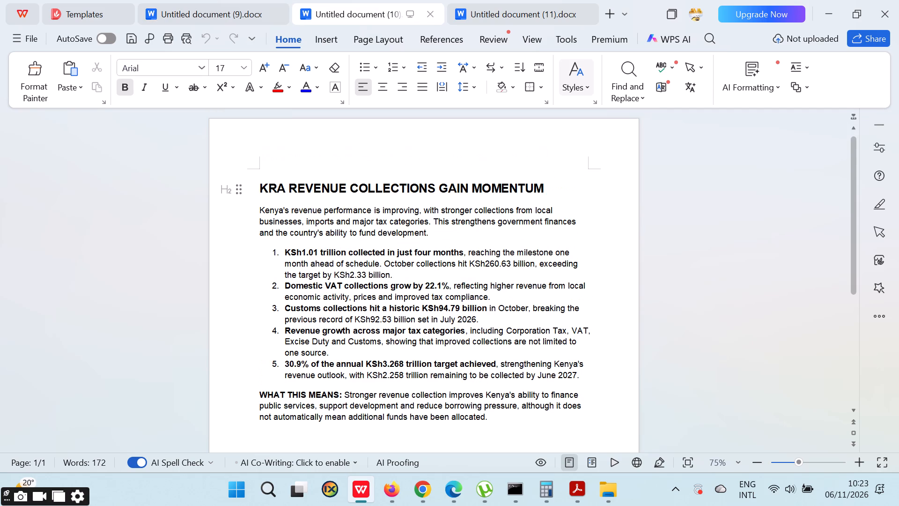
pyautogui.click(501, 12)
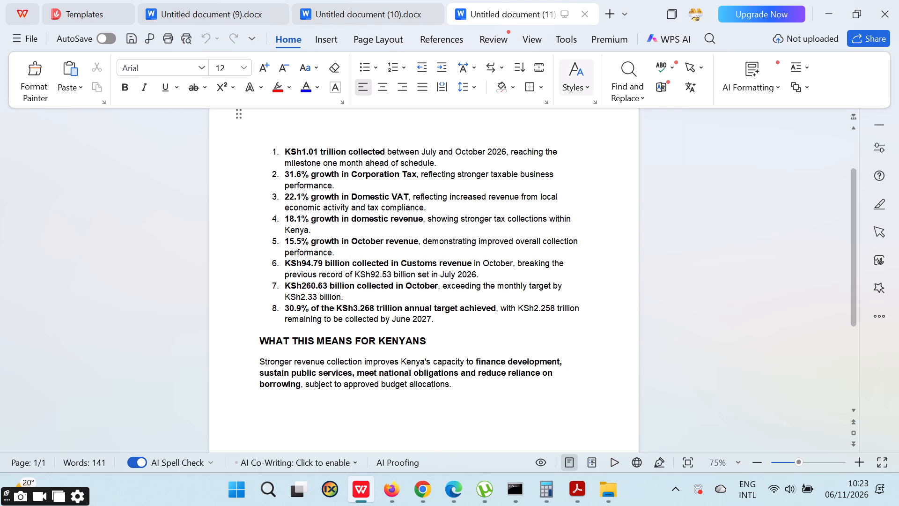
pyautogui.scroll(5, 411, 369)
pyautogui.scroll(-2, 416, 342)
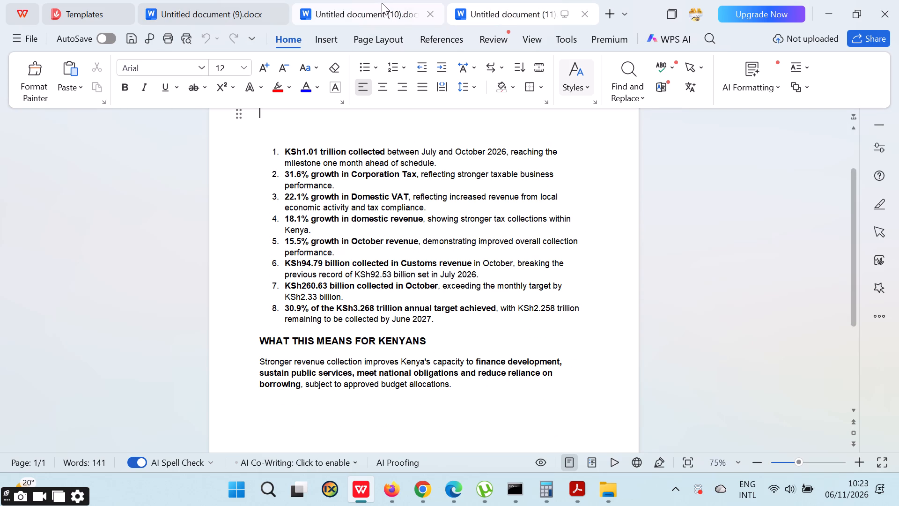
pyautogui.click(382, 3)
pyautogui.scroll(-2, 336, 304)
pyautogui.scroll(-1, 494, 332)
pyautogui.scroll(1, 494, 335)
pyautogui.scroll(-2, 494, 335)
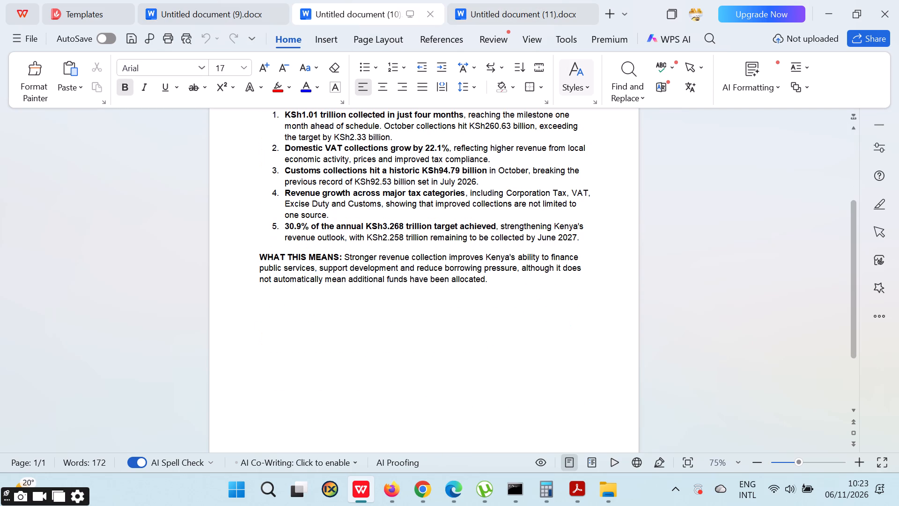
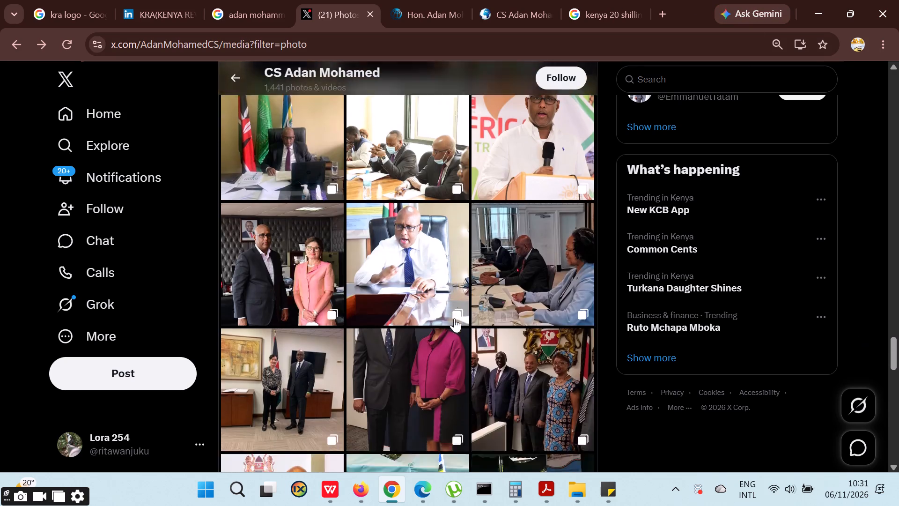
pyautogui.scroll(2, 454, 318)
pyautogui.scroll(-1, 454, 318)
pyautogui.scroll(1, 454, 318)
pyautogui.scroll(-6, 469, 245)
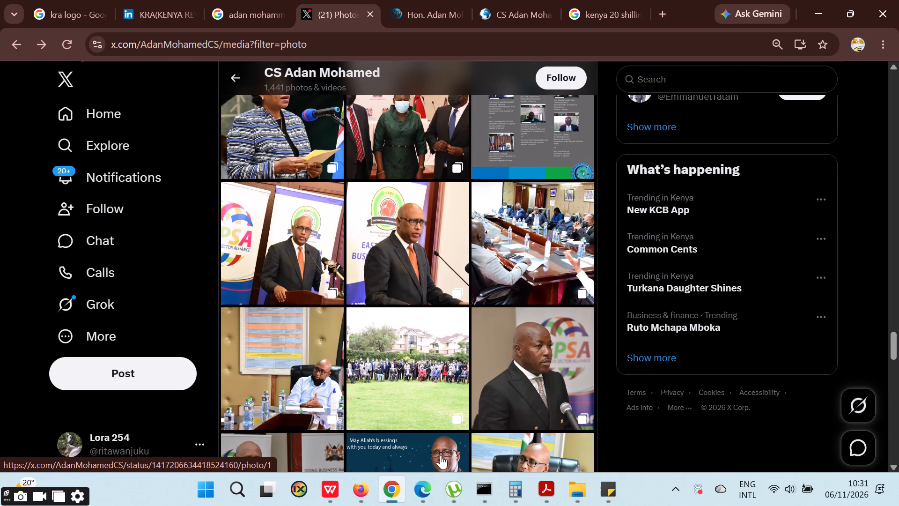
# In the Nation article's browser tab, search Google Images for KRA OFFICES and preview the InfoTradeKenya picture of the iTax building.
pyautogui.click(535, 0)
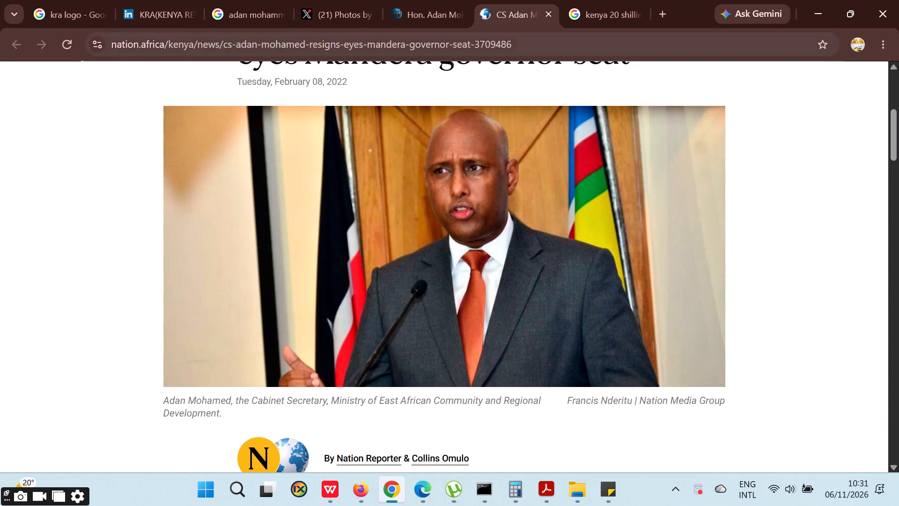
pyautogui.click(516, 49)
pyautogui.write('KRA OFFICES')
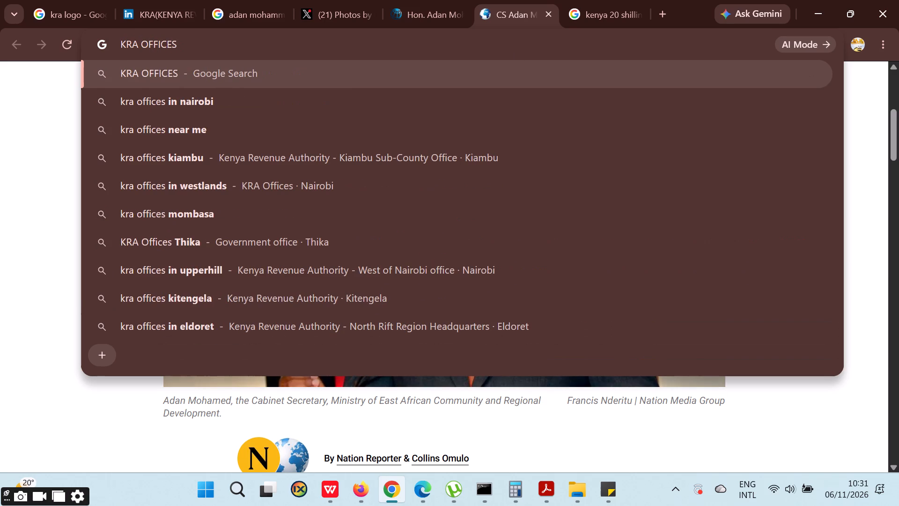
pyautogui.press('Return')
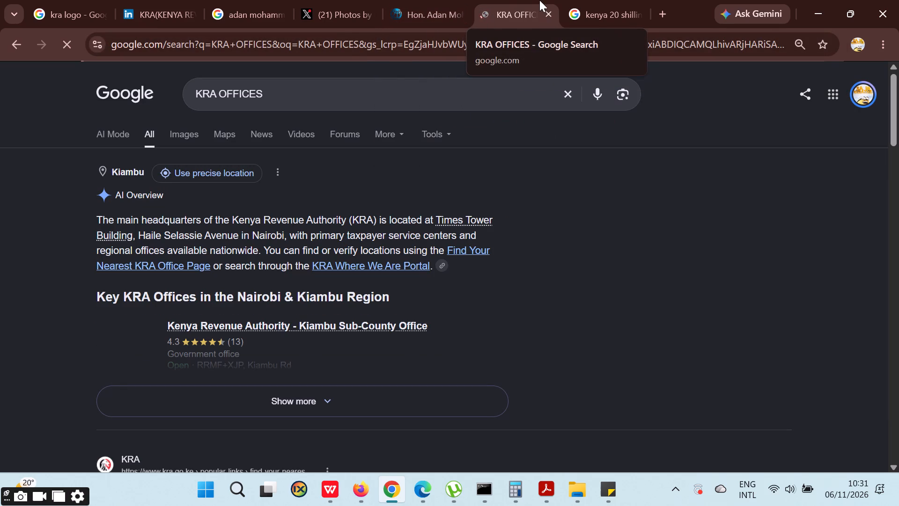
pyautogui.click(191, 132)
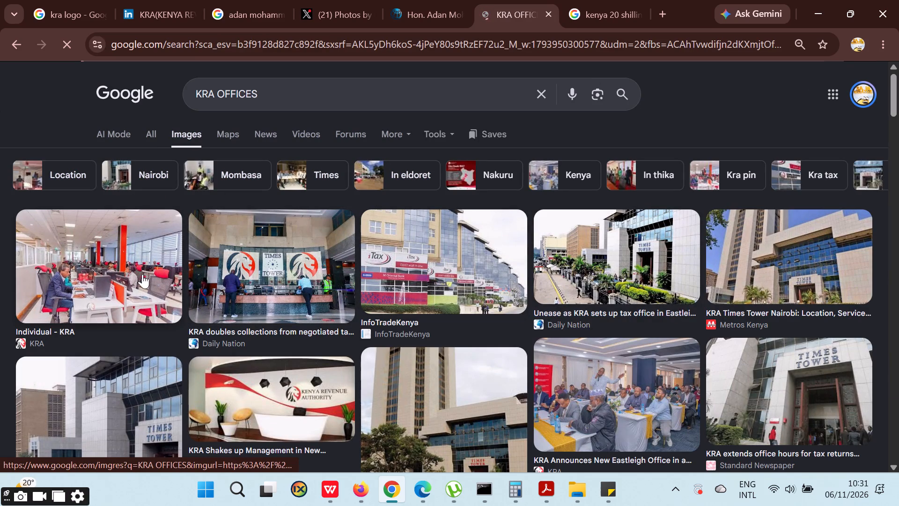
pyautogui.click(463, 251)
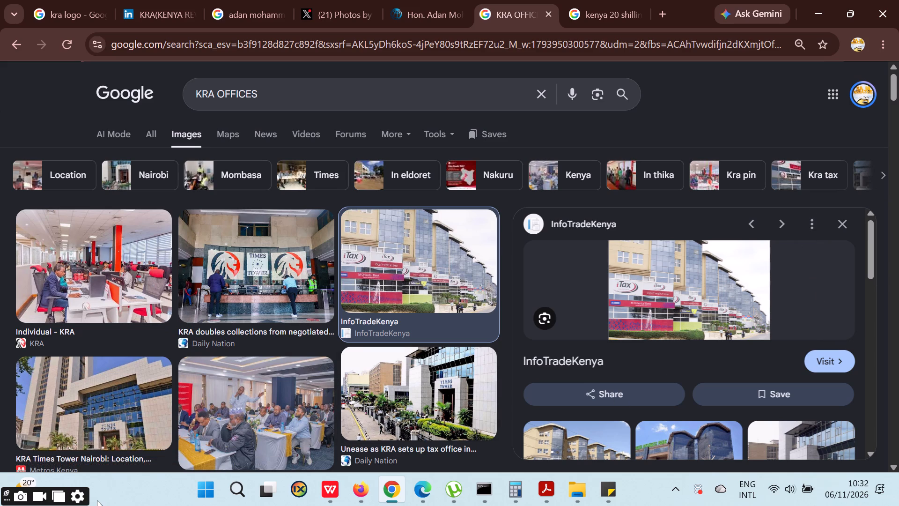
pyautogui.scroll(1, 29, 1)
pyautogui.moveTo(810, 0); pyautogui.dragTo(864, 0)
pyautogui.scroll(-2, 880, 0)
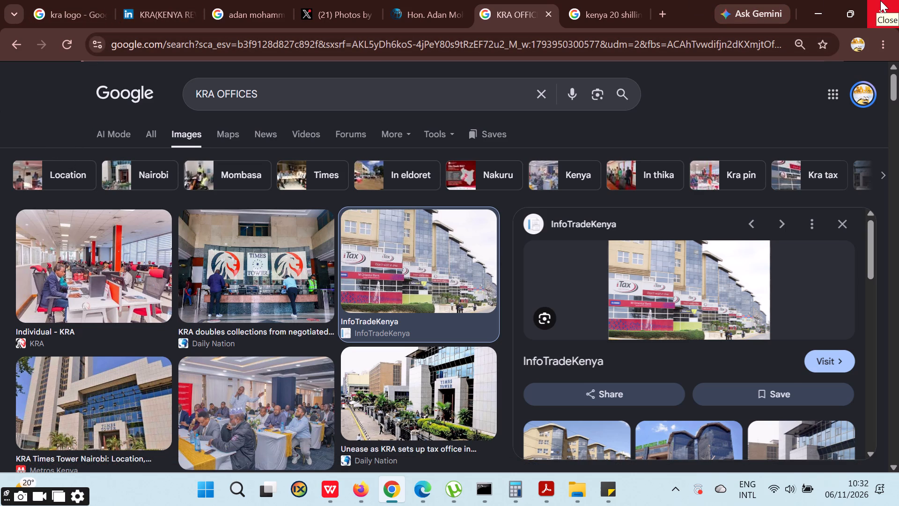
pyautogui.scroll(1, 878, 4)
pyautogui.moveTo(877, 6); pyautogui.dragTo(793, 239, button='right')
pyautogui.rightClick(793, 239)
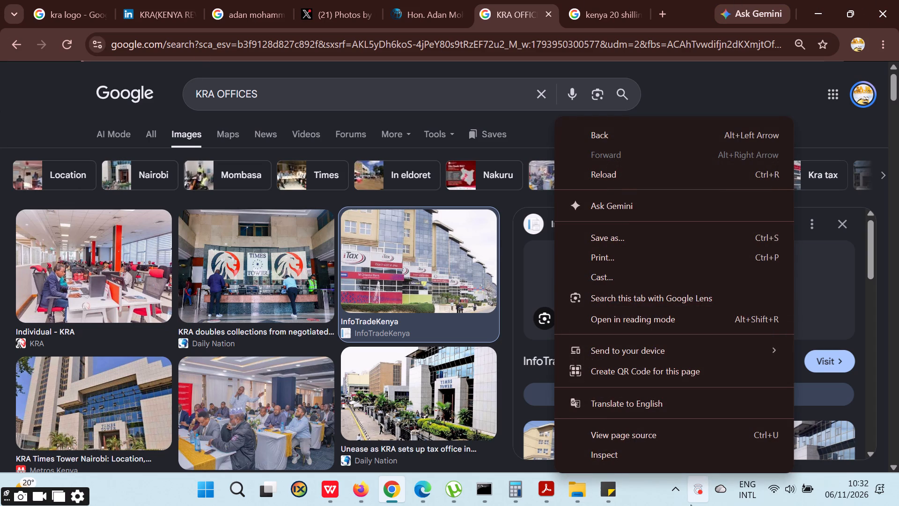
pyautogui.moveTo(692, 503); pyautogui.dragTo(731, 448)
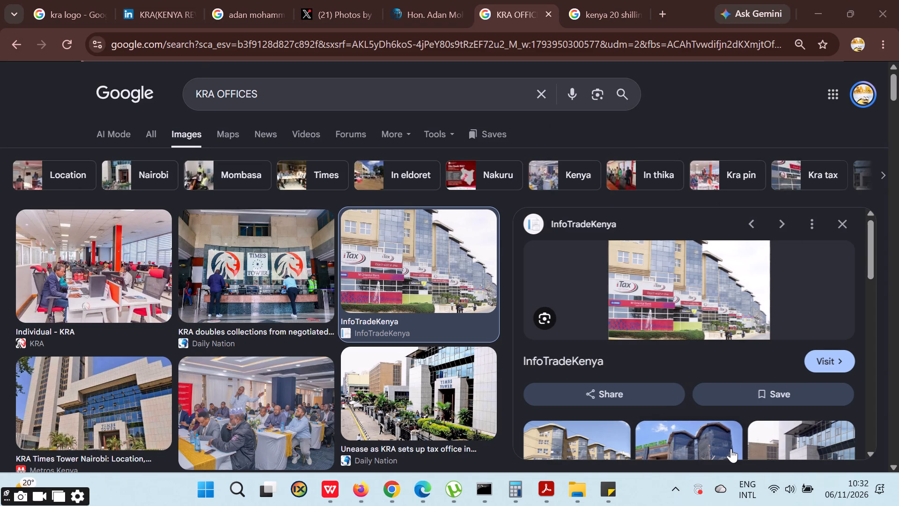
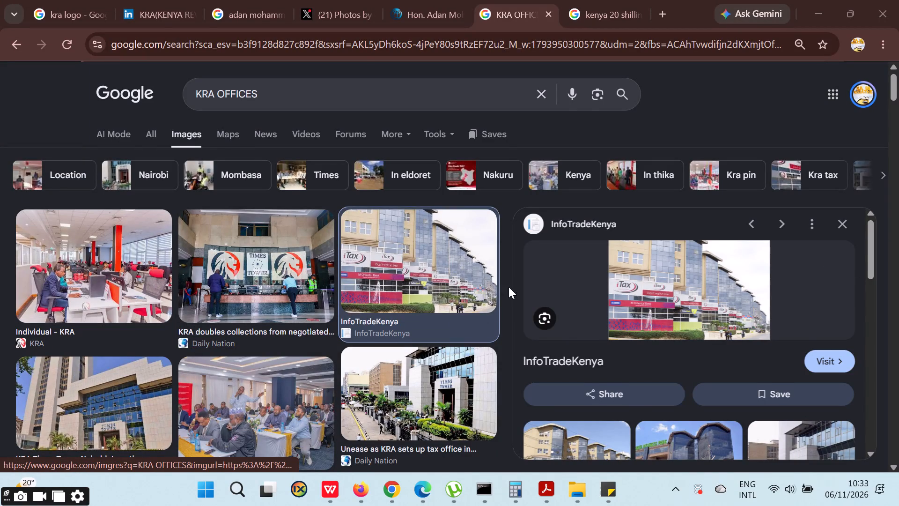
# Look through the KRA OFFICES image results and preview the Sacco Review picture of the Kenya Revenue Authority building sign.
pyautogui.scroll(-2, 459, 284)
pyautogui.scroll(-2, 763, 298)
pyautogui.scroll(-3, 391, 331)
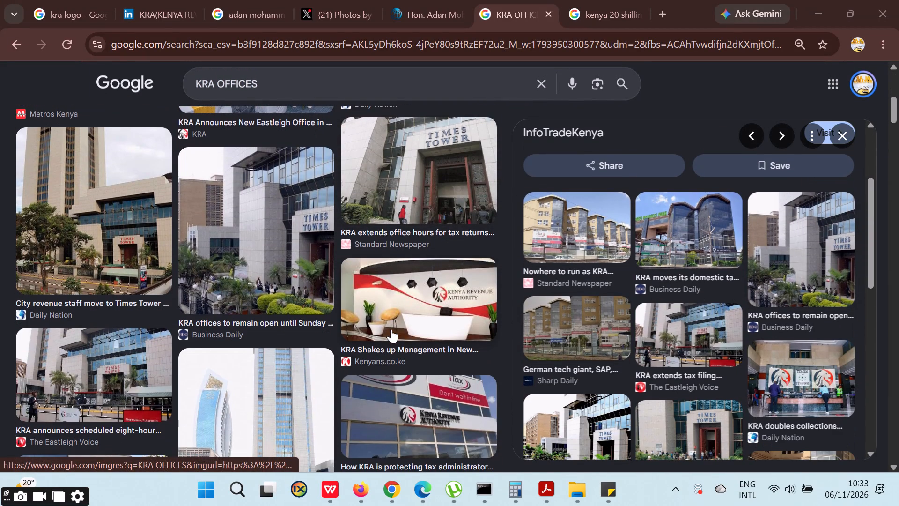
pyautogui.scroll(-1, 391, 329)
pyautogui.scroll(-1, 387, 261)
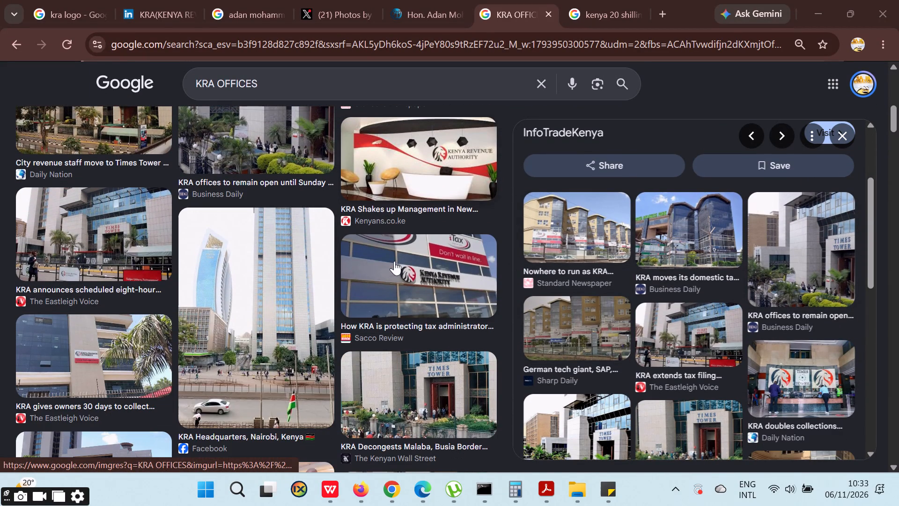
pyautogui.click(463, 264)
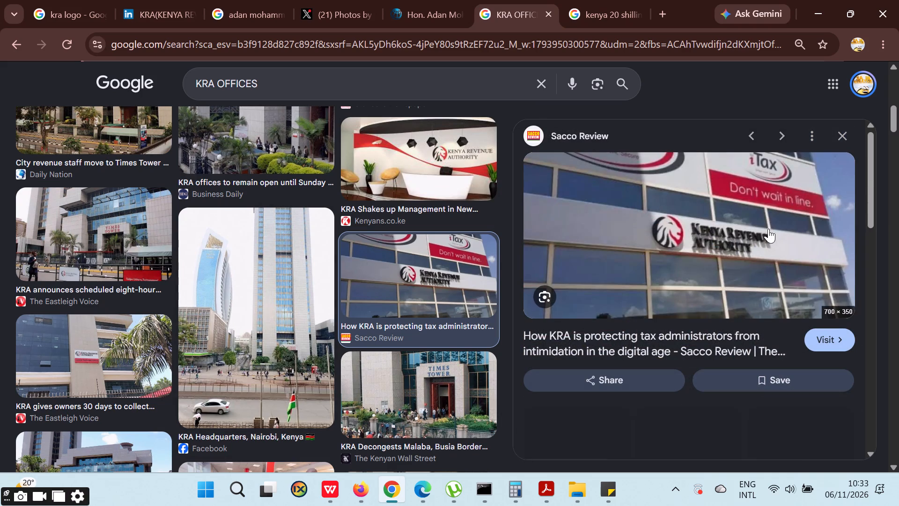
# Open the Sacco Review article behind the previewed picture and look for its KRA offices photo on the page.
pyautogui.click(738, 226)
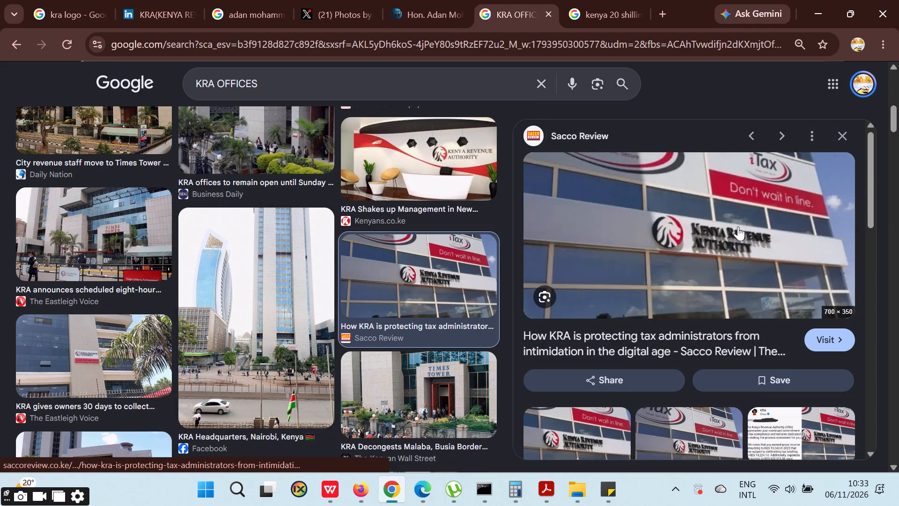
pyautogui.scroll(-1, 486, 0)
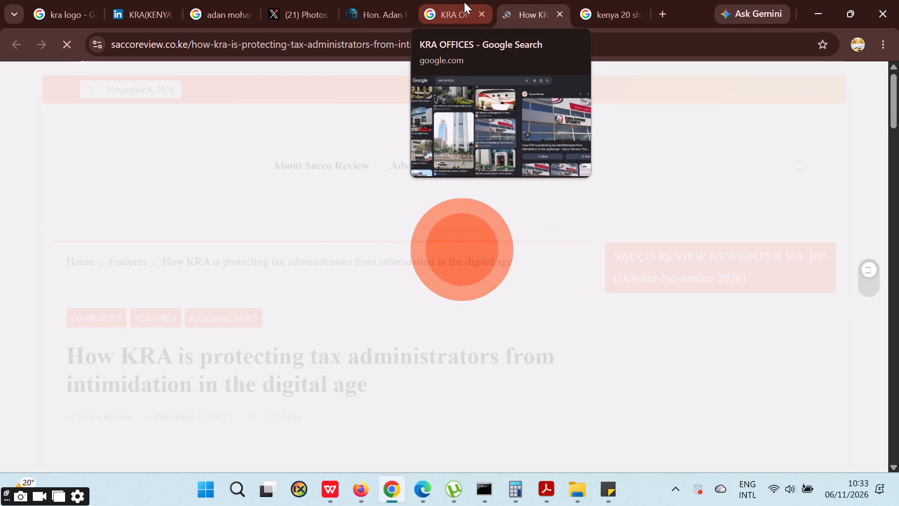
pyautogui.scroll(-6, 505, 415)
pyautogui.scroll(-6, 452, 337)
pyautogui.scroll(-1, 598, 321)
pyautogui.scroll(1, 598, 321)
pyautogui.scroll(-1, 598, 321)
pyautogui.scroll(3, 598, 321)
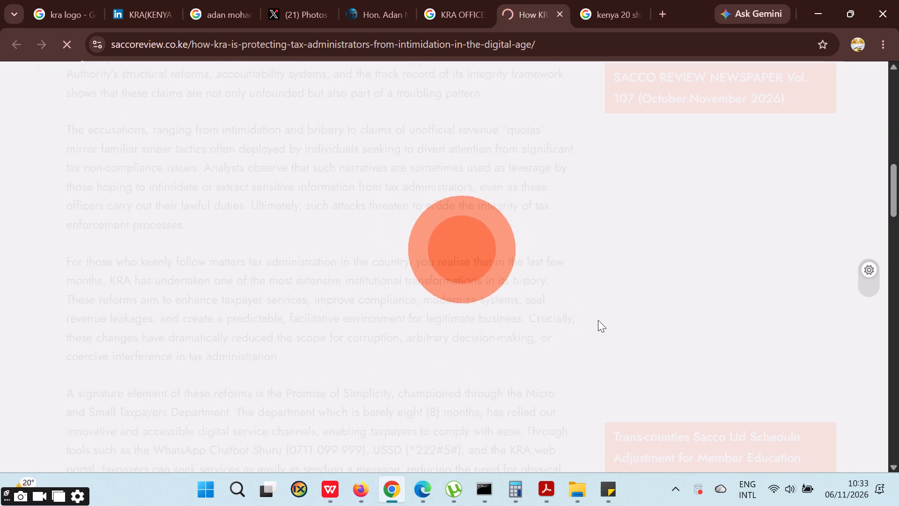
pyautogui.scroll(4, 598, 320)
pyautogui.scroll(-1, 598, 320)
pyautogui.scroll(1, 598, 320)
pyautogui.scroll(-1, 598, 320)
pyautogui.scroll(5, 598, 320)
pyautogui.scroll(-1, 598, 320)
pyautogui.scroll(10, 598, 320)
pyautogui.scroll(-4, 561, 274)
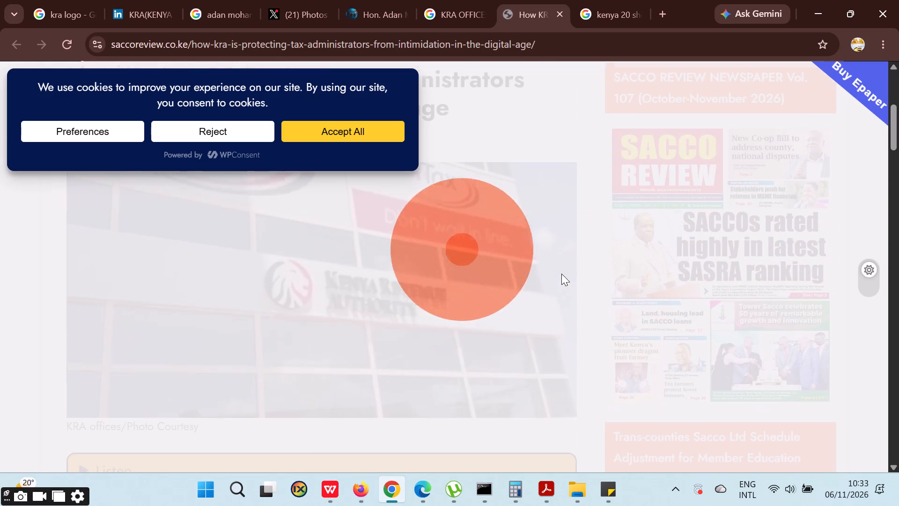
# Accept the Sacco Review site's cookies, close the newspaper advert and view the article's KRA offices photo.
pyautogui.click(336, 125)
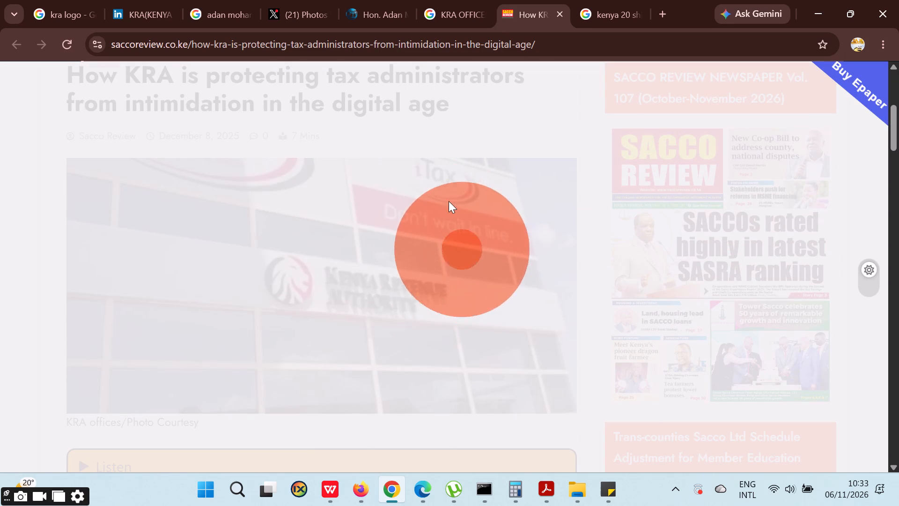
pyautogui.scroll(5, 460, 141)
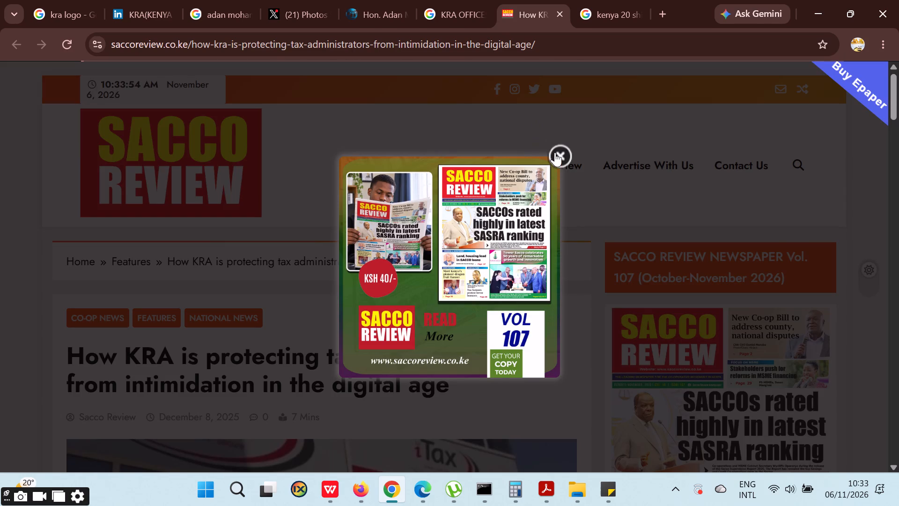
pyautogui.click(555, 152)
pyautogui.scroll(-5, 468, 200)
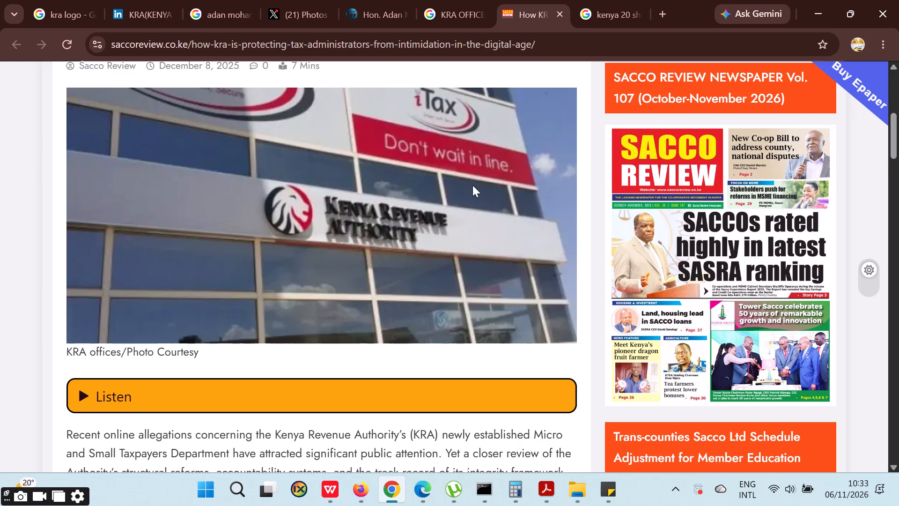
pyautogui.scroll(4, 472, 185)
# Return to the KRA OFFICES image results and look through the pictures related to the Sacco Review photo.
pyautogui.click(455, 0)
pyautogui.scroll(-2, 719, 254)
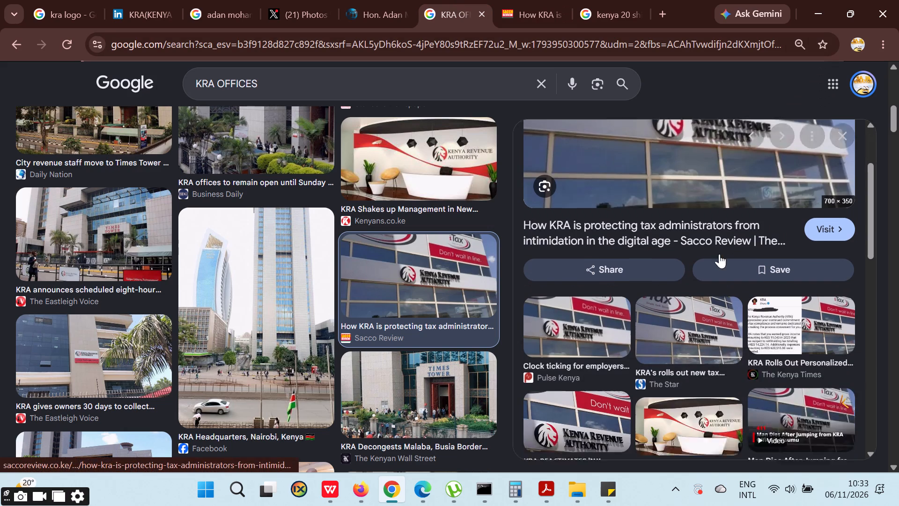
pyautogui.scroll(-1, 719, 254)
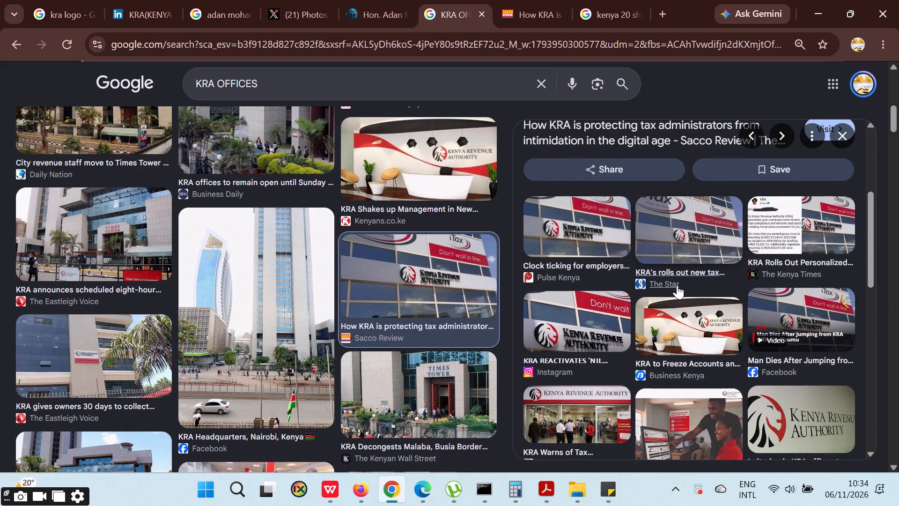
pyautogui.scroll(-1, 696, 294)
pyautogui.scroll(1, 698, 297)
pyautogui.scroll(-1, 699, 299)
pyautogui.scroll(1, 698, 297)
pyautogui.scroll(-4, 698, 297)
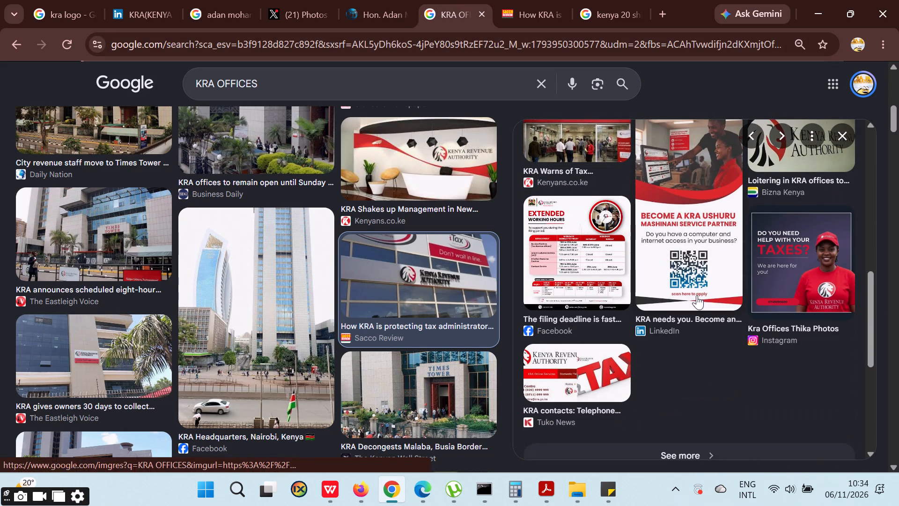
pyautogui.scroll(1, 564, 282)
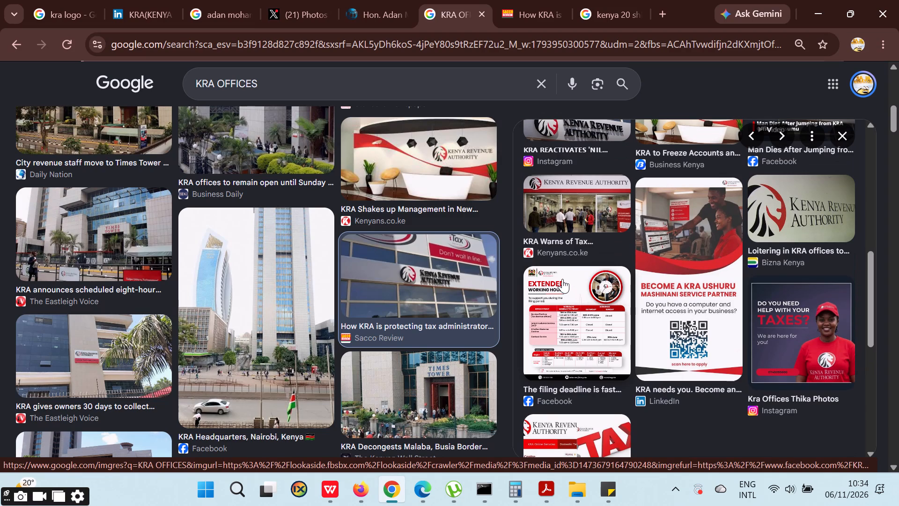
# Switch to Microsoft Edge, view the KRA poster design in Canva and bring up the INDUSTRILISATION design.
pyautogui.click(420, 483)
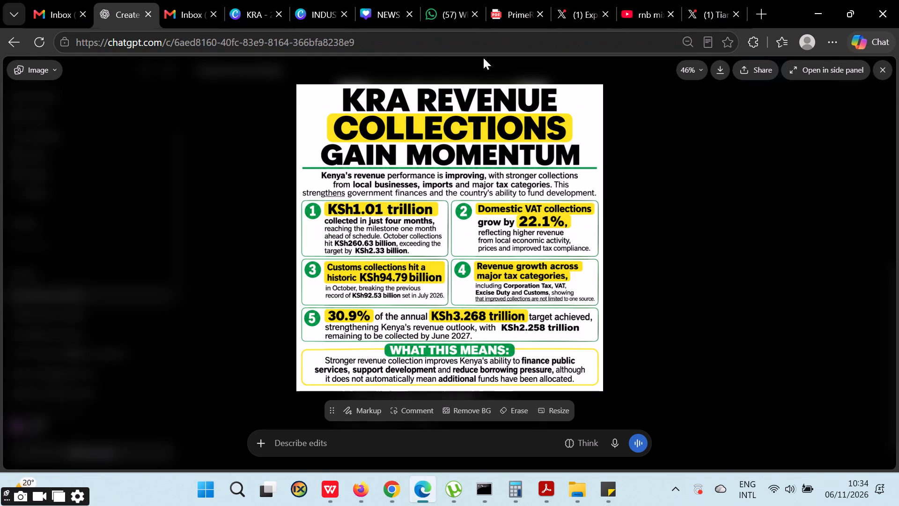
pyautogui.click(260, 0)
pyautogui.click(255, 37)
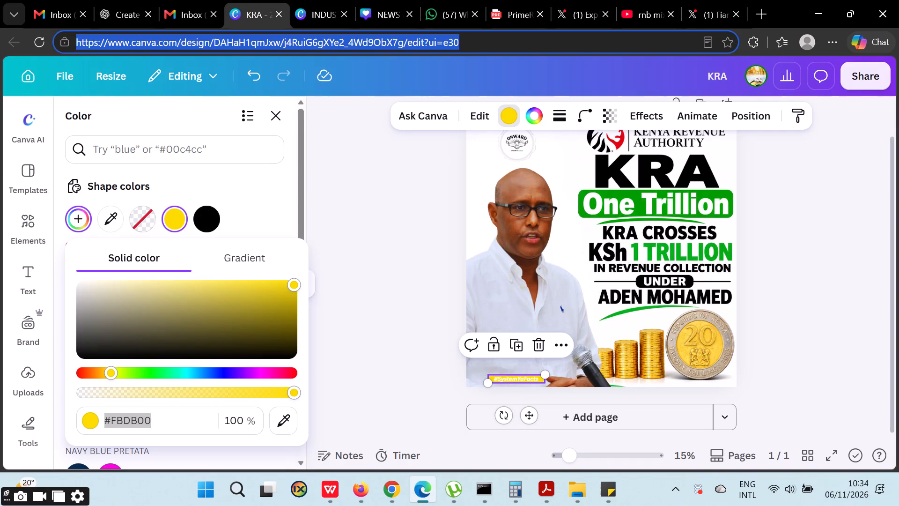
pyautogui.click(313, 0)
pyautogui.click(316, 45)
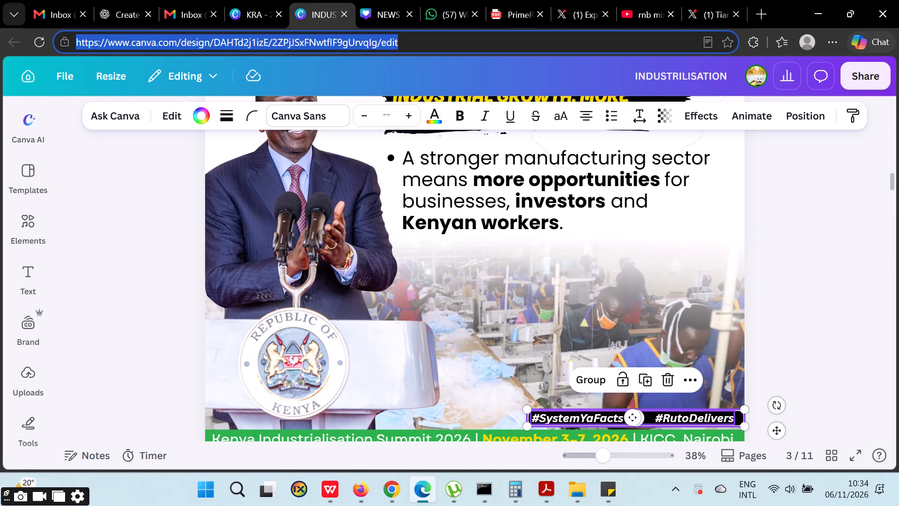
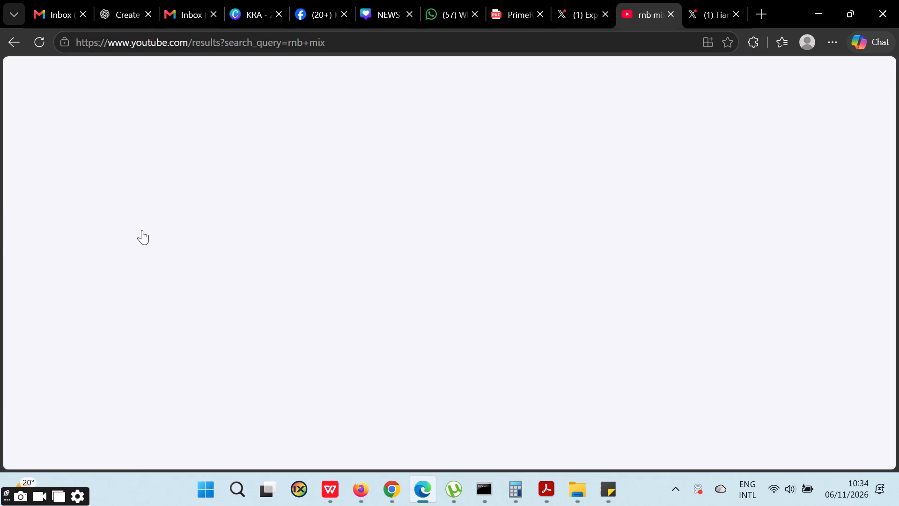
# Return YouTube to its home page.
pyautogui.click(74, 77)
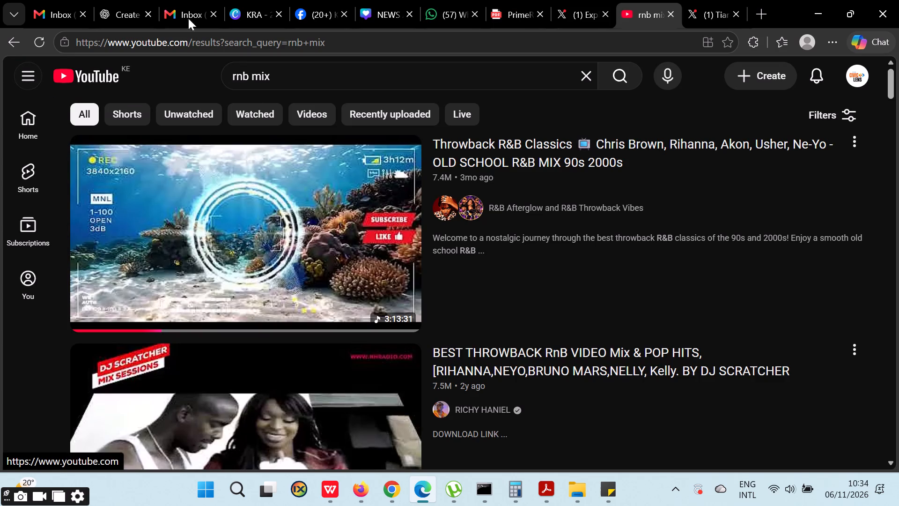
# On Facebook, look over the KRA OFFICES search results and open the Kenya Revenue Authority page.
pyautogui.click(254, 0)
pyautogui.click(327, 0)
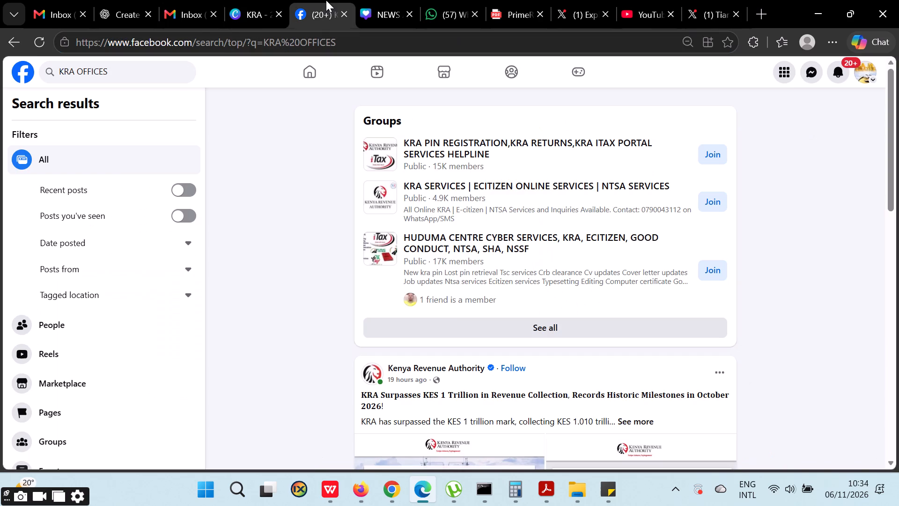
pyautogui.scroll(-4, 573, 334)
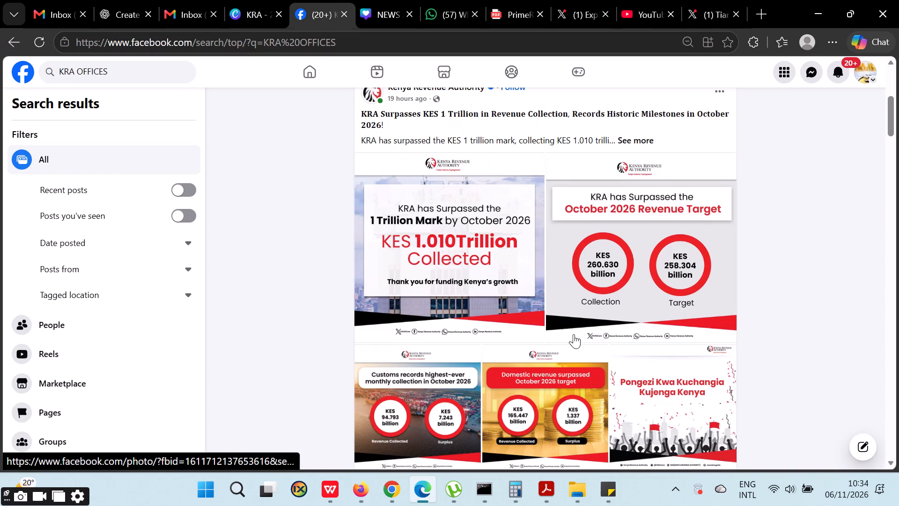
pyautogui.scroll(1, 559, 301)
pyautogui.click(406, 158)
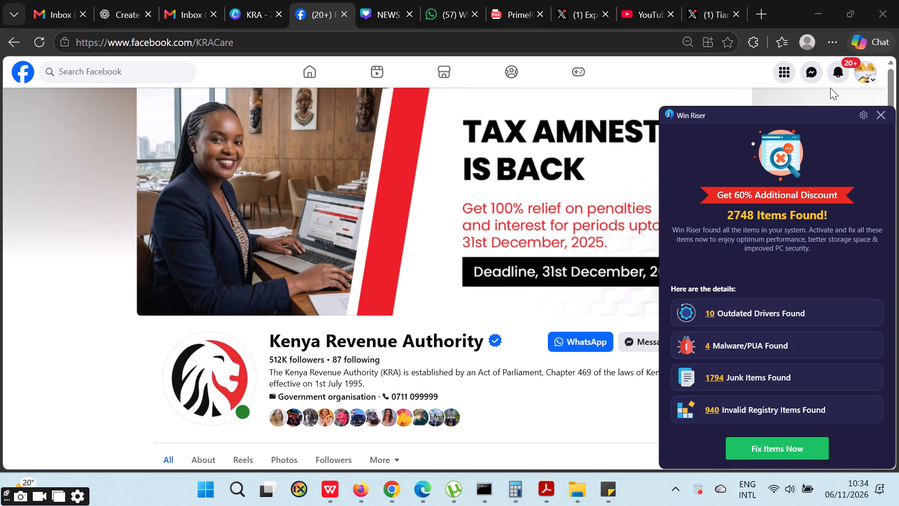
# Look through the Kenya Revenue Authority page's own photos for usable KRA office imagery and reference designs.
pyautogui.scroll(-2, 327, 246)
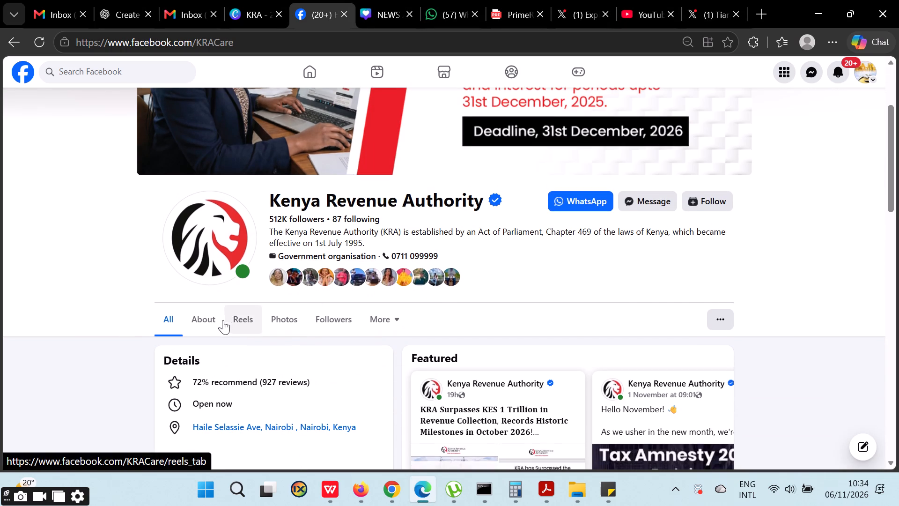
pyautogui.click(299, 319)
pyautogui.scroll(-3, 552, 272)
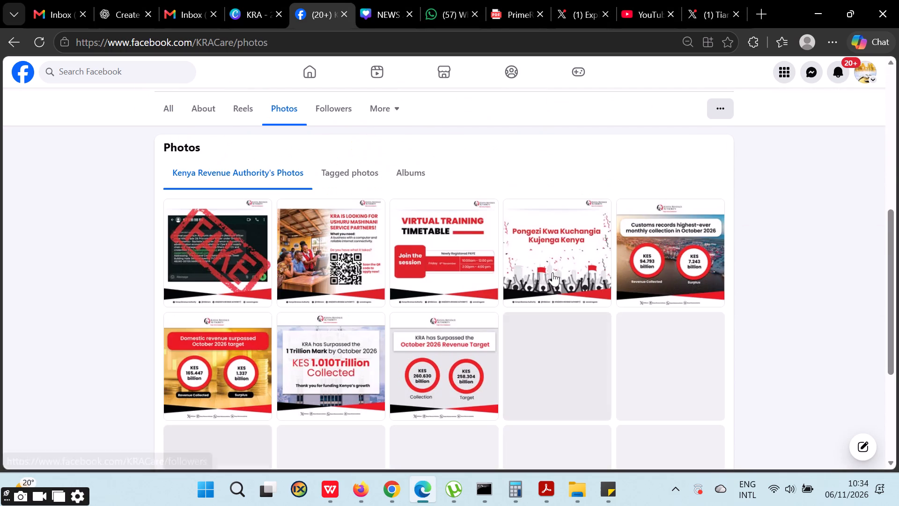
pyautogui.scroll(-2, 553, 272)
pyautogui.scroll(1, 553, 272)
pyautogui.scroll(-1, 553, 272)
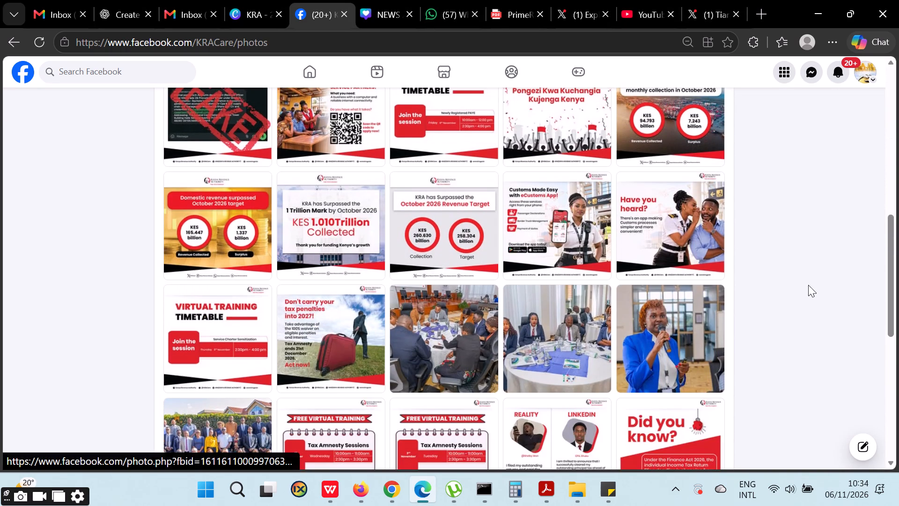
pyautogui.scroll(-6, 626, 269)
pyautogui.scroll(1, 625, 269)
pyautogui.scroll(-1, 625, 269)
pyautogui.scroll(1, 625, 269)
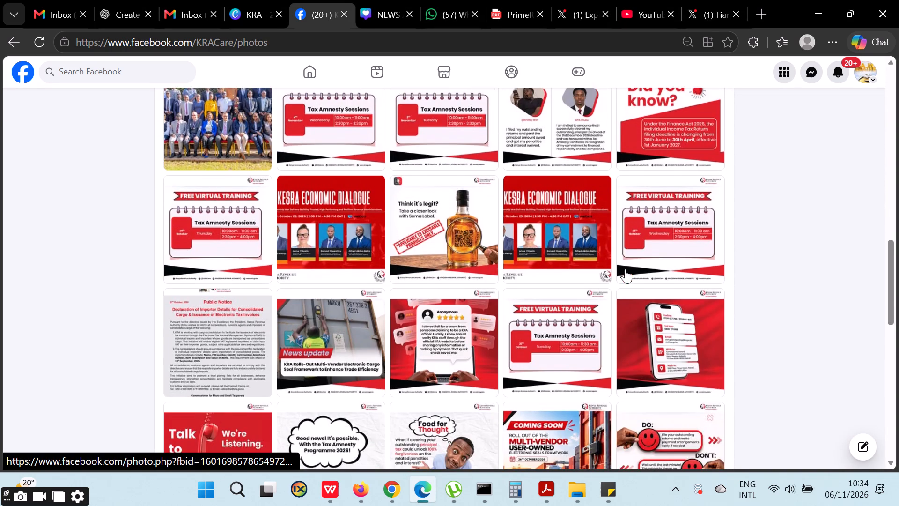
pyautogui.scroll(-9, 625, 269)
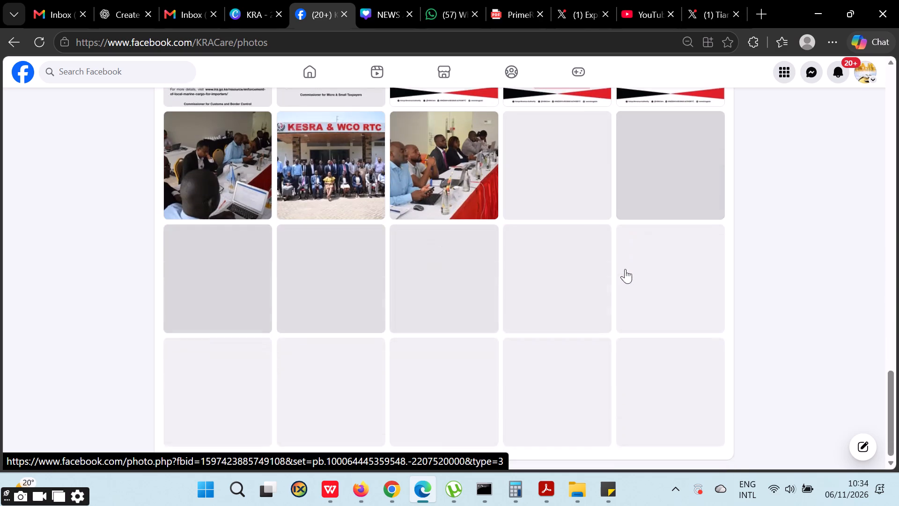
pyautogui.scroll(-4, 625, 269)
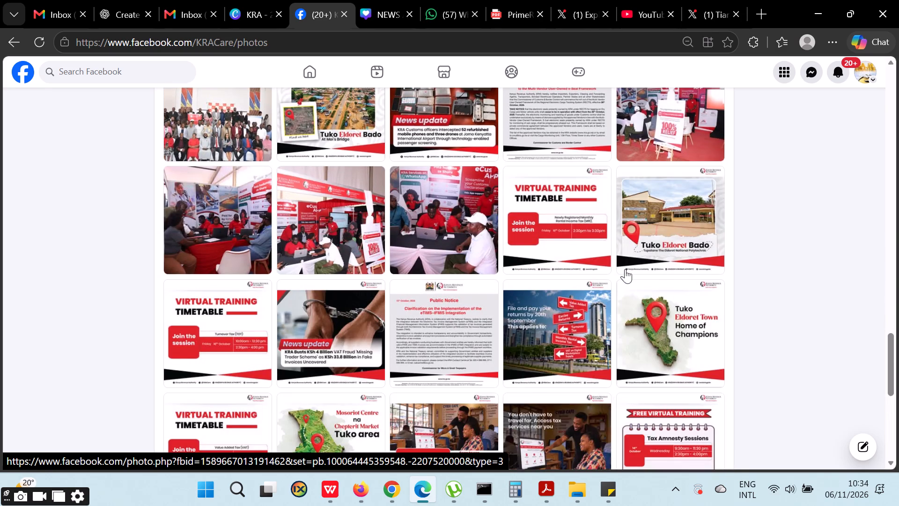
pyautogui.scroll(1, 625, 269)
pyautogui.scroll(-1, 625, 269)
pyautogui.scroll(1, 625, 269)
pyautogui.scroll(-5, 625, 269)
pyautogui.scroll(1, 625, 269)
pyautogui.scroll(-1, 625, 269)
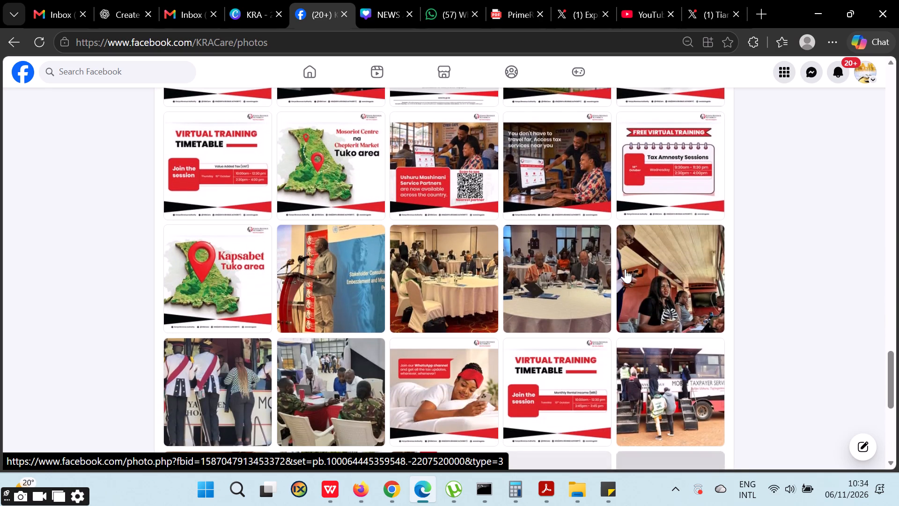
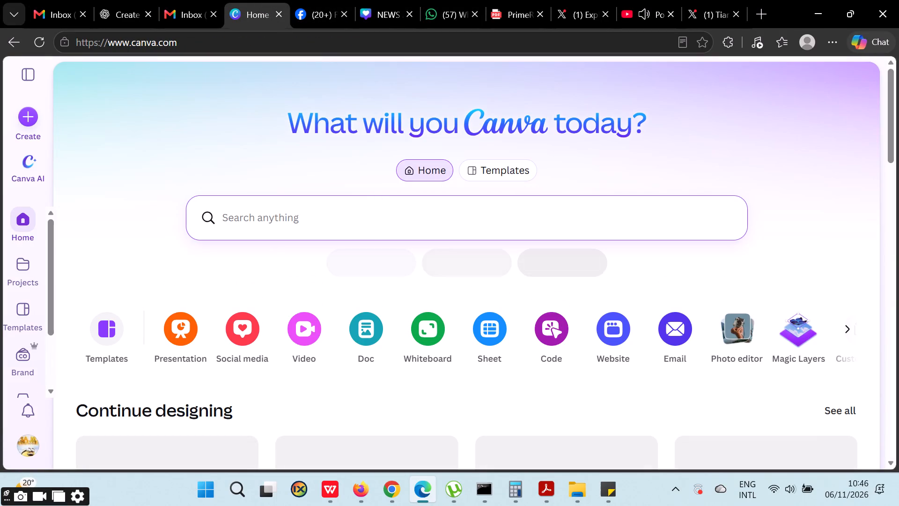
# Search the Canva designs for Travel with Auntie Gk.
pyautogui.hotkey('ctrl', 'v')
pyautogui.click(354, 216)
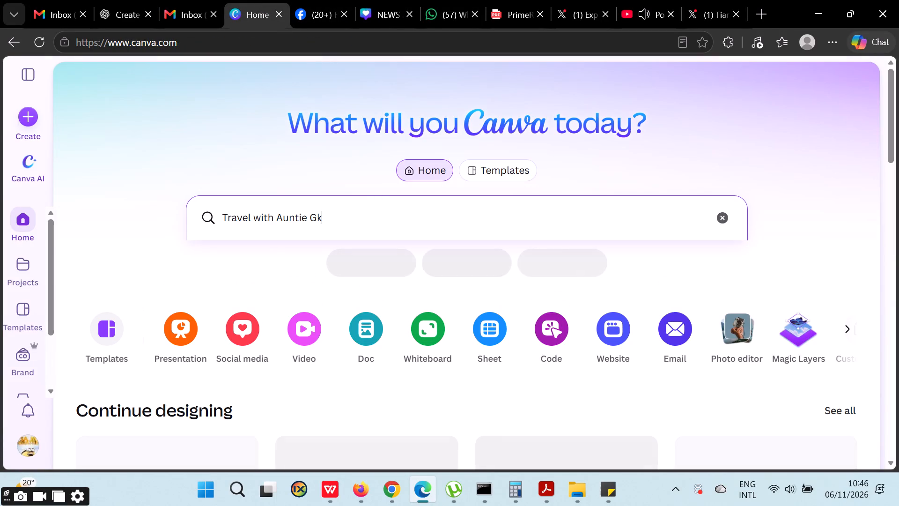
pyautogui.press('Return')
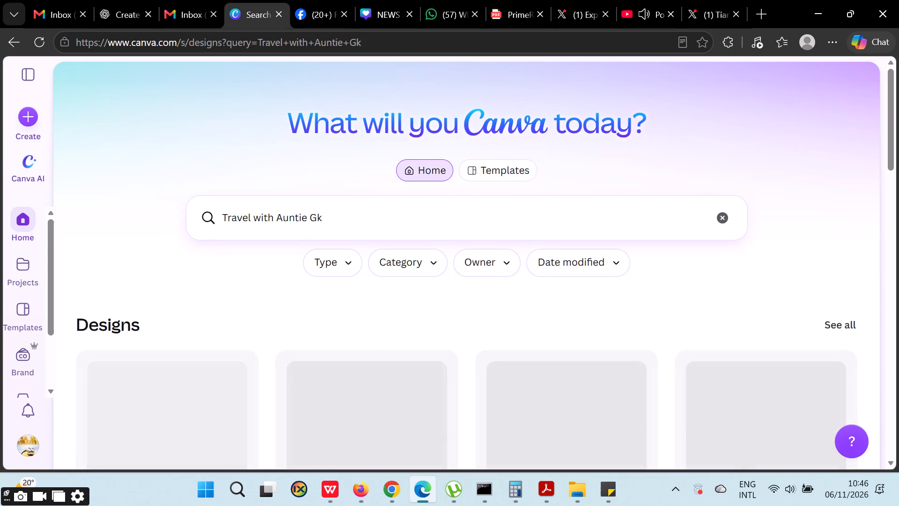
# Open the AUNTIE GK design from the Canva search results for Travel with Auntie Gk.
pyautogui.scroll(-3, 484, 212)
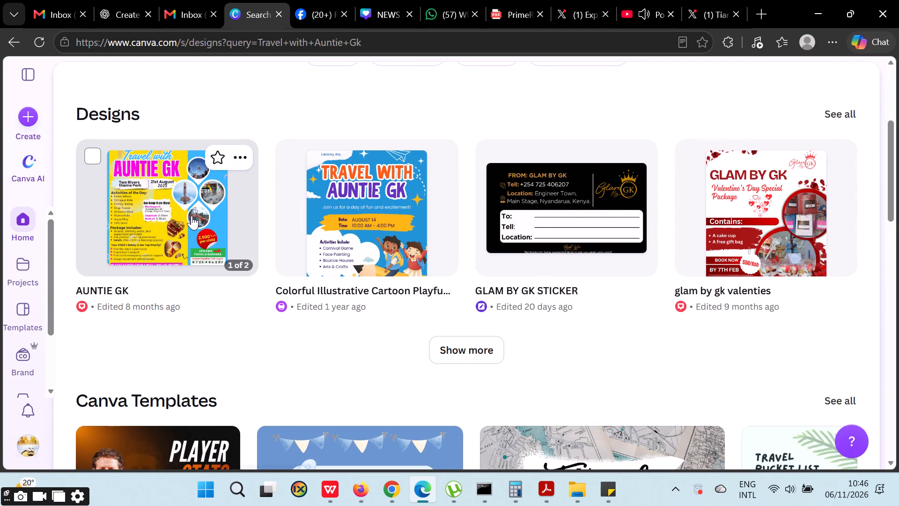
pyautogui.click(192, 216)
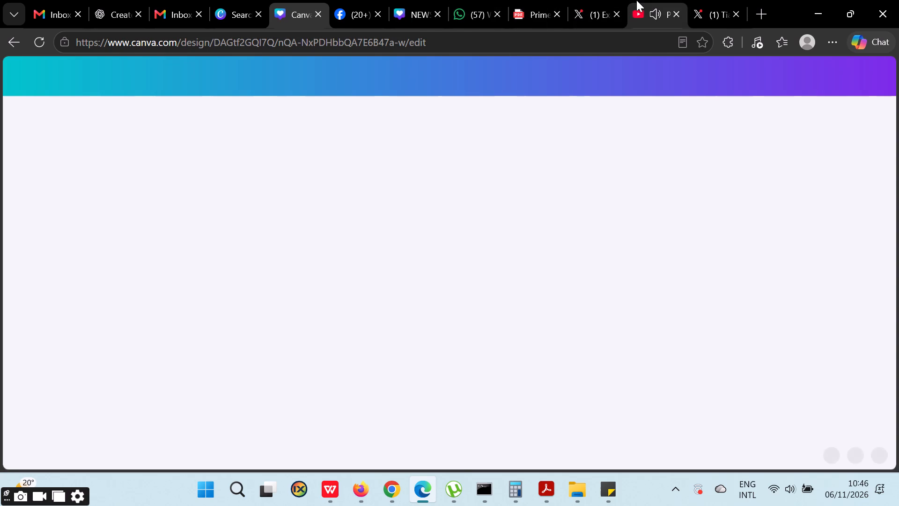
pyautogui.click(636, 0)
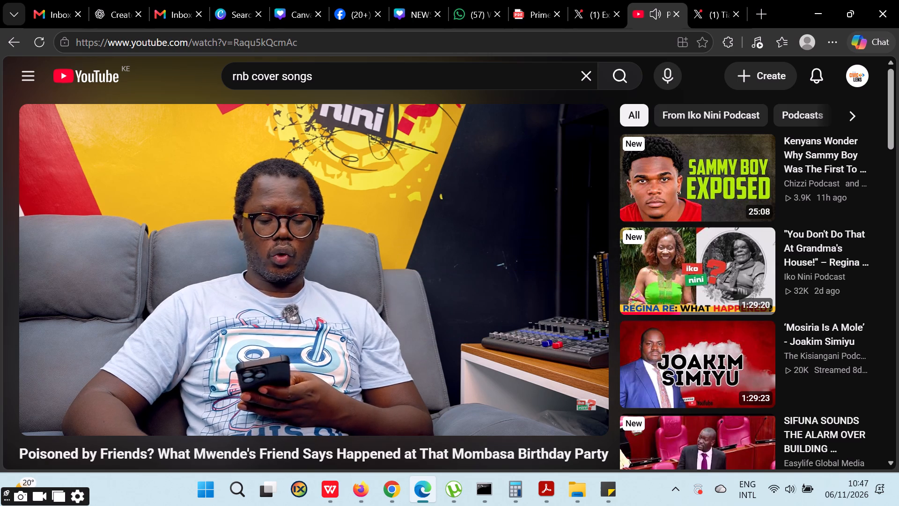